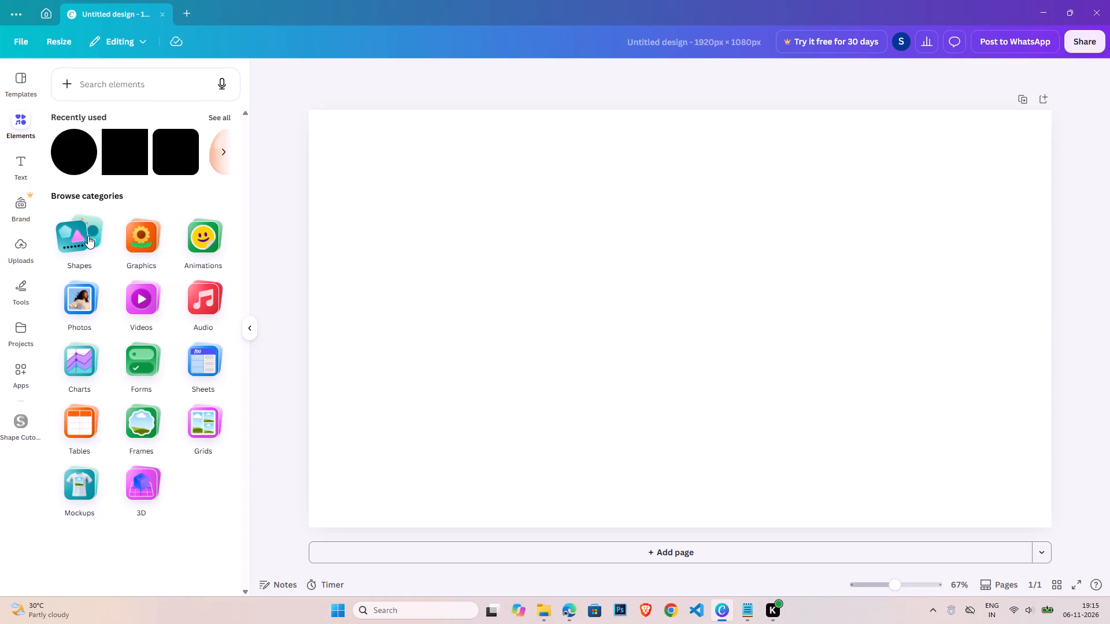
Open the Shapes category of the elements library.
click(88, 236)
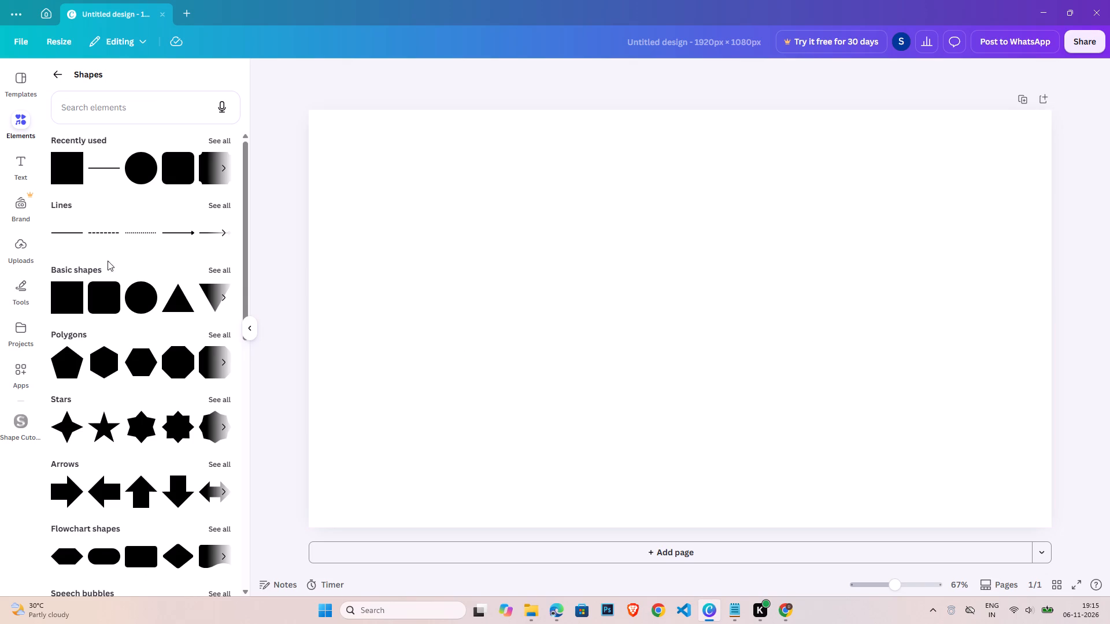
click(20, 165)
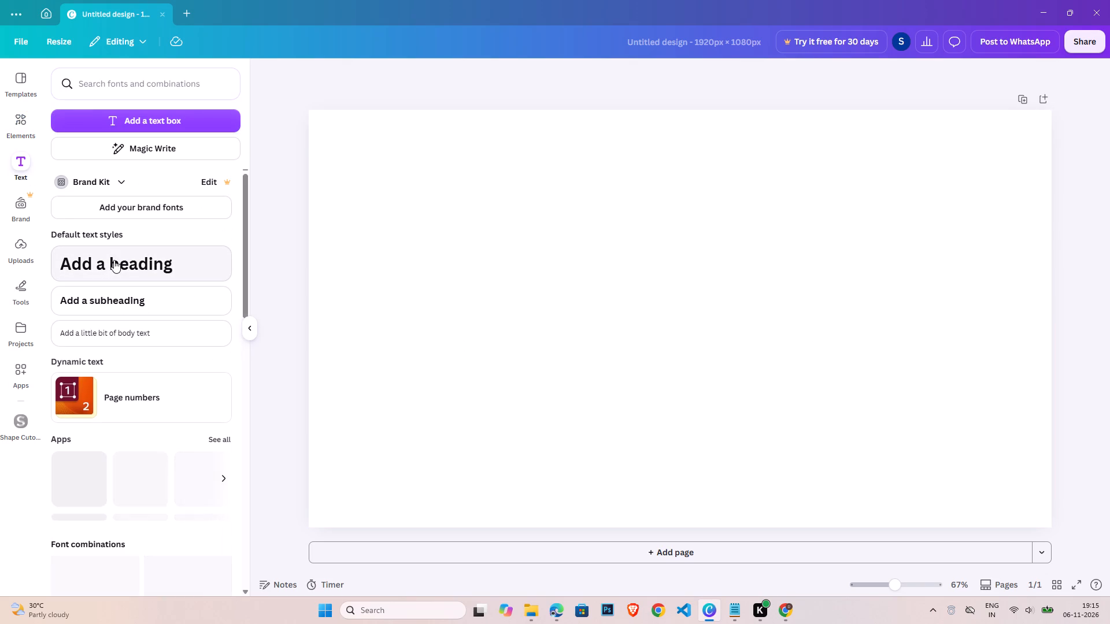
click(14, 124)
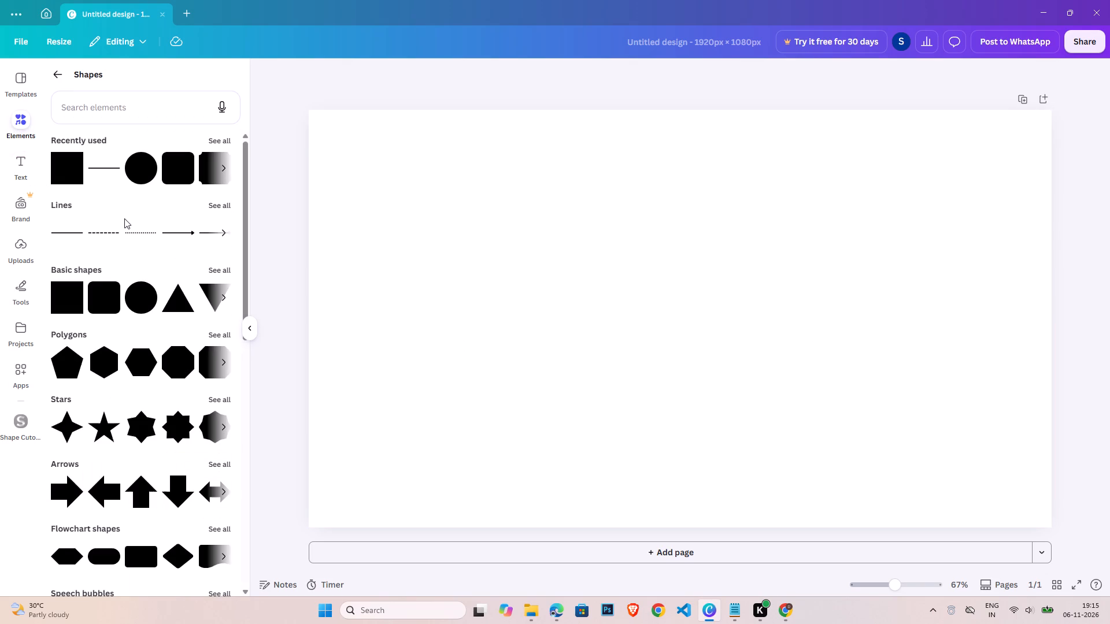
click(57, 174)
click(1053, 328)
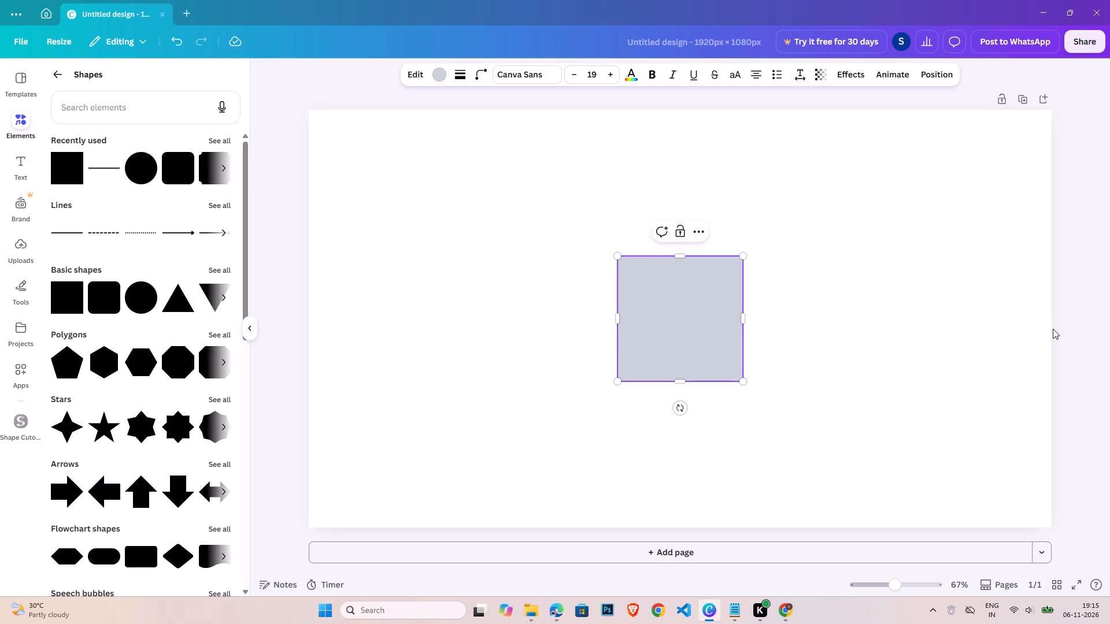
Move the square to the page's top-left corner and stretch it to cover the whole page, about 1,970 px wide.
drag(697, 311, 386, 162)
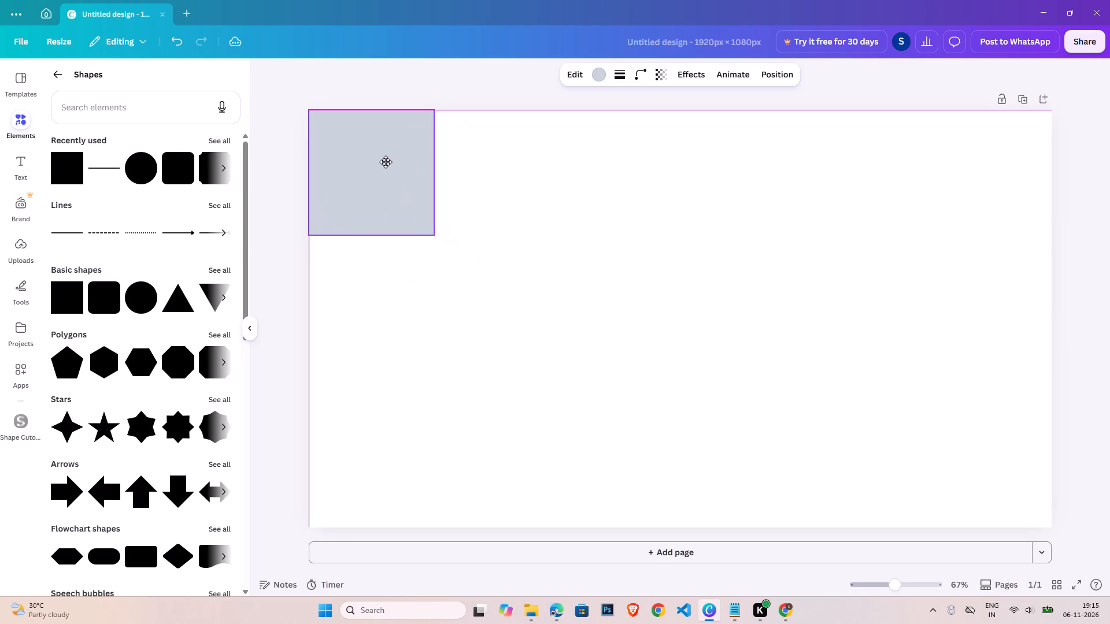
drag(386, 162, 382, 159)
drag(428, 165, 1059, 224)
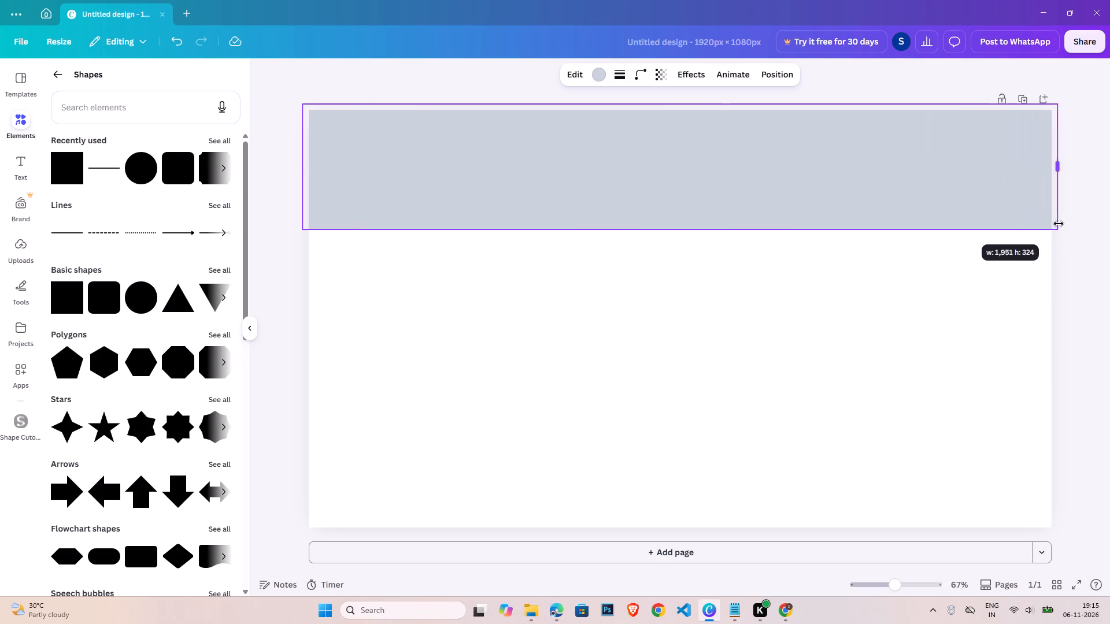
drag(1059, 224, 1065, 226)
drag(709, 232, 742, 518)
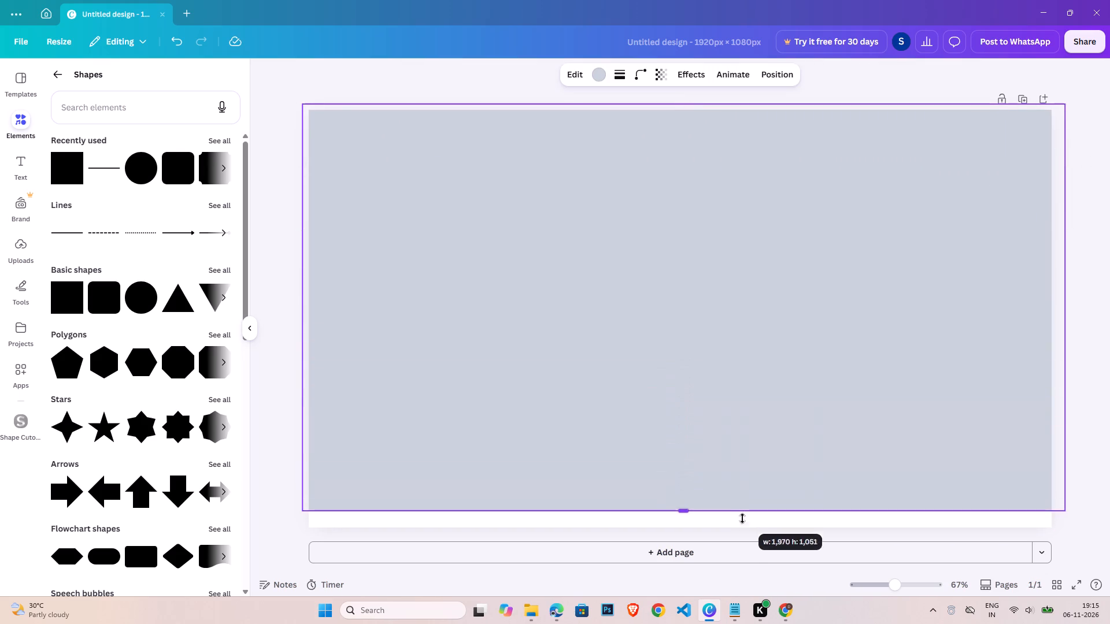
drag(742, 518, 748, 538)
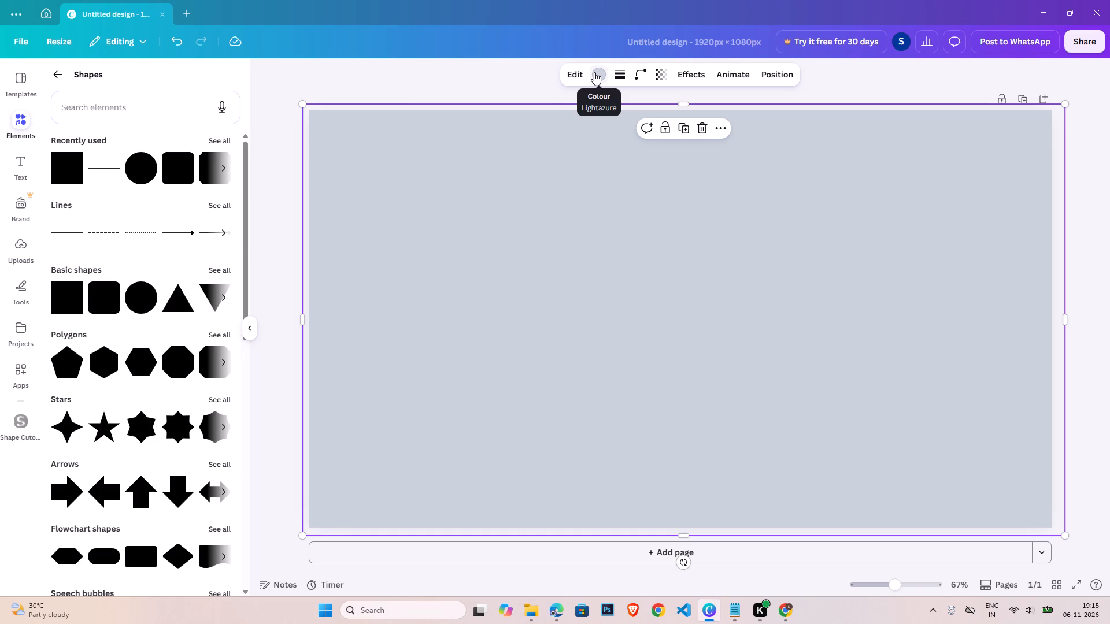
Label the full-page rectangle with the text BACKGROUND.
double_click(601, 154)
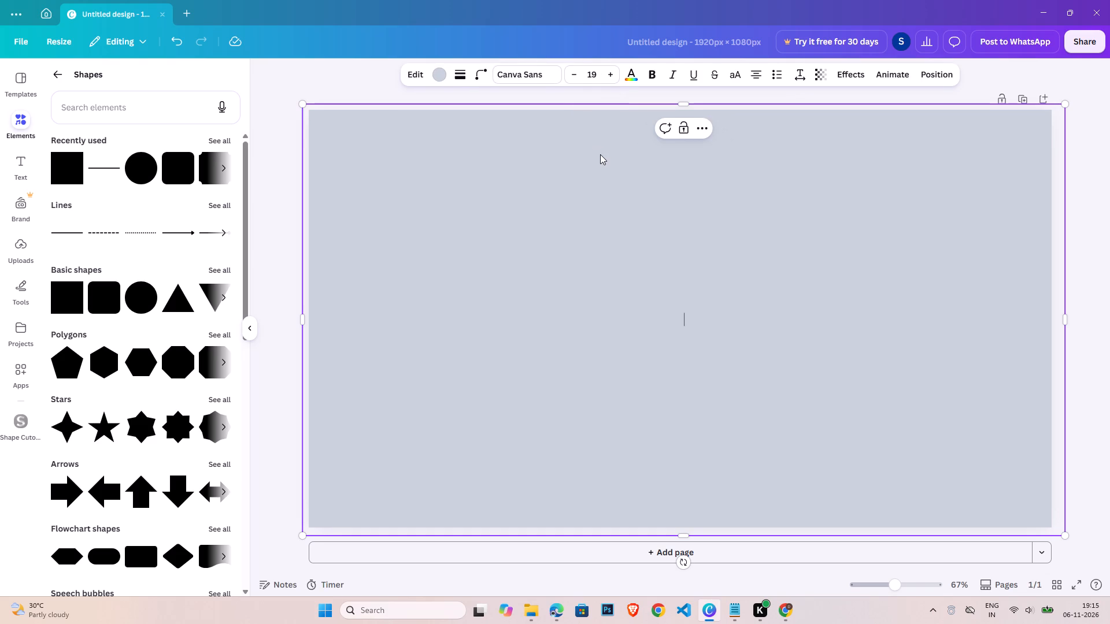
text(BACKGROUND)
key(shift+Return)
click(1087, 270)
click(868, 324)
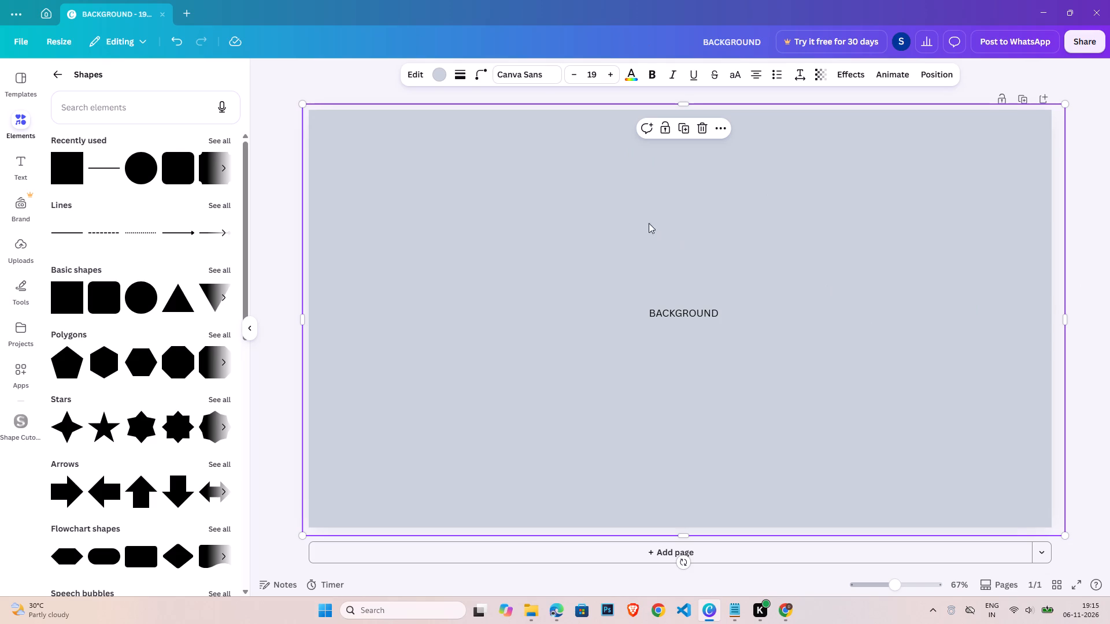
click(322, 92)
Add a heading, place it centred near the top of the page, and change its text to KIDDO QUEST.
click(14, 162)
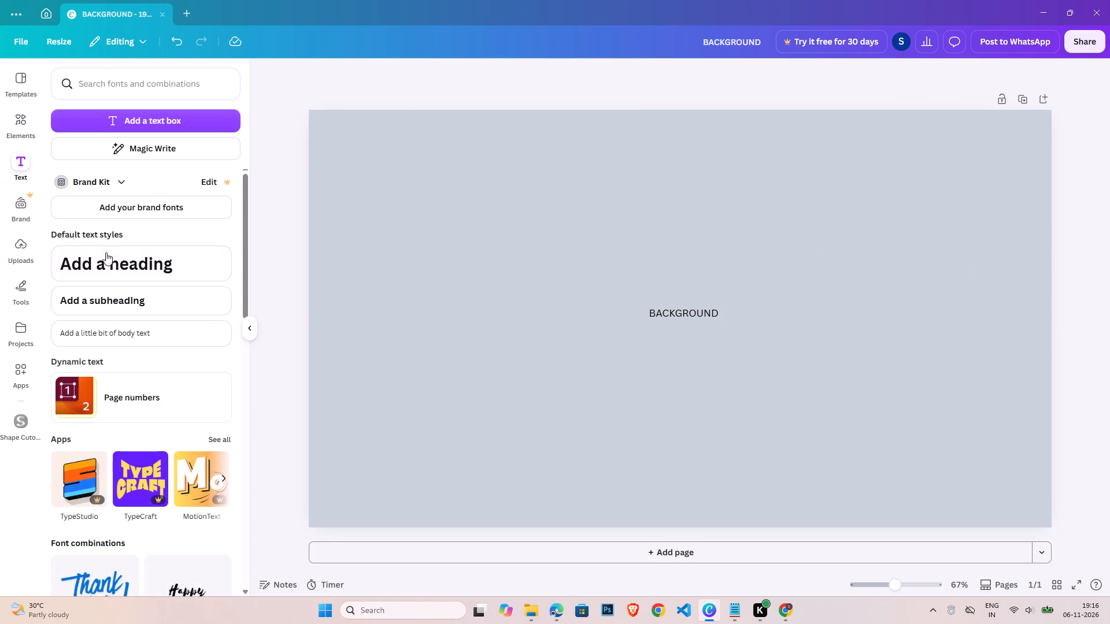
click(111, 257)
click(915, 354)
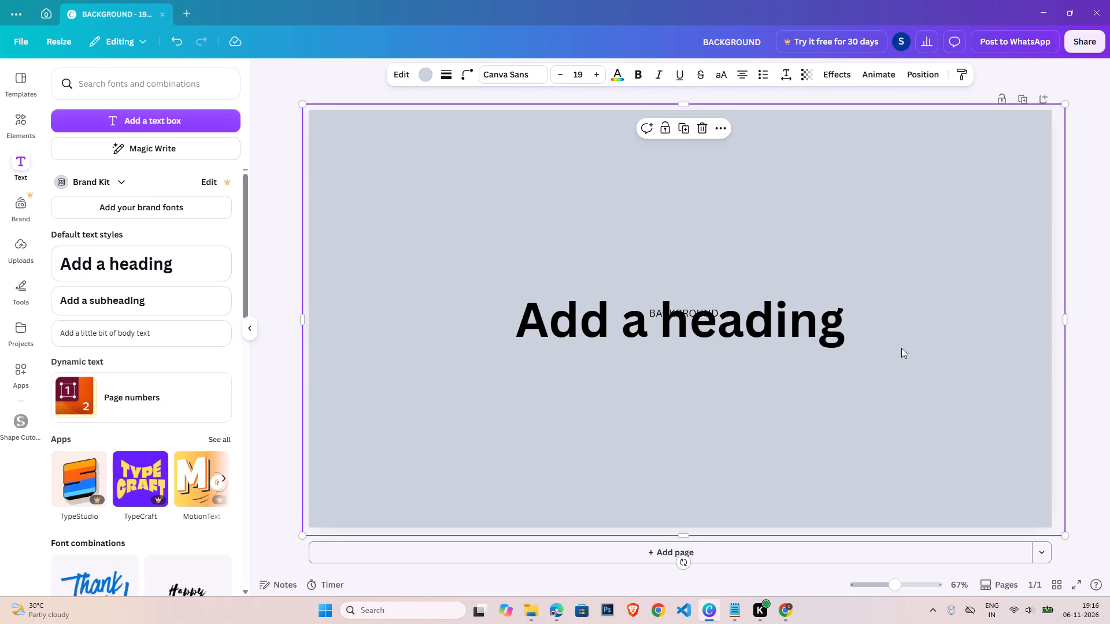
drag(791, 326, 793, 163)
double_click(793, 163)
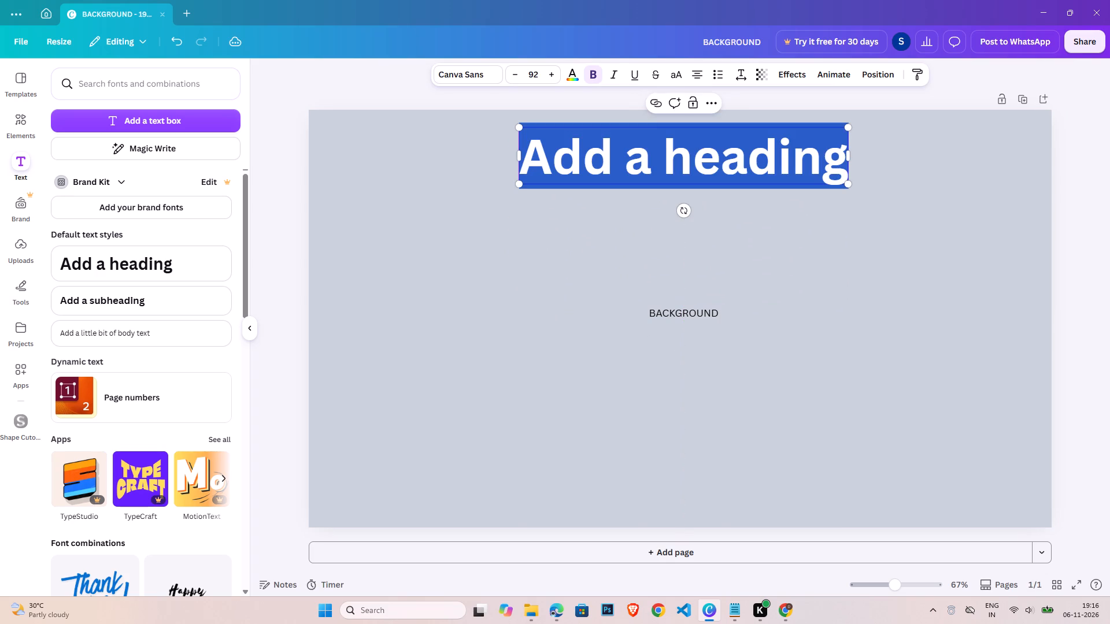
text(KIDD)
key(shift+o)
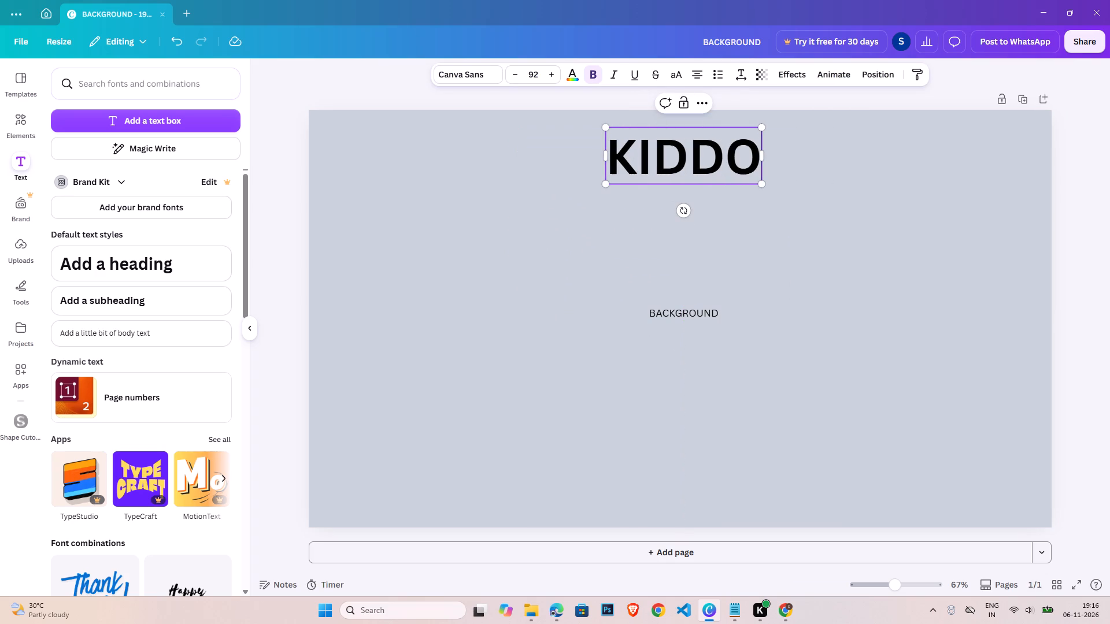
key(shift+o)
key(shift+BackSpace)
key(space)
text(QUEST)
Apply the Curve shape effect to the KIDDO QUEST heading with a curve value of 17.
key(ctrl+a)
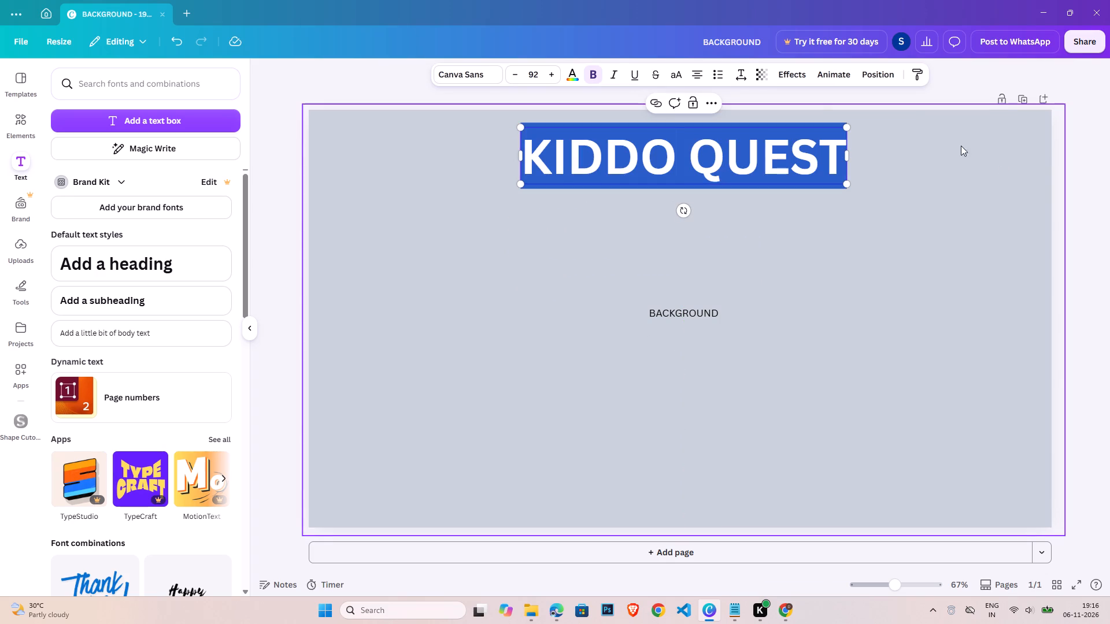
click(790, 79)
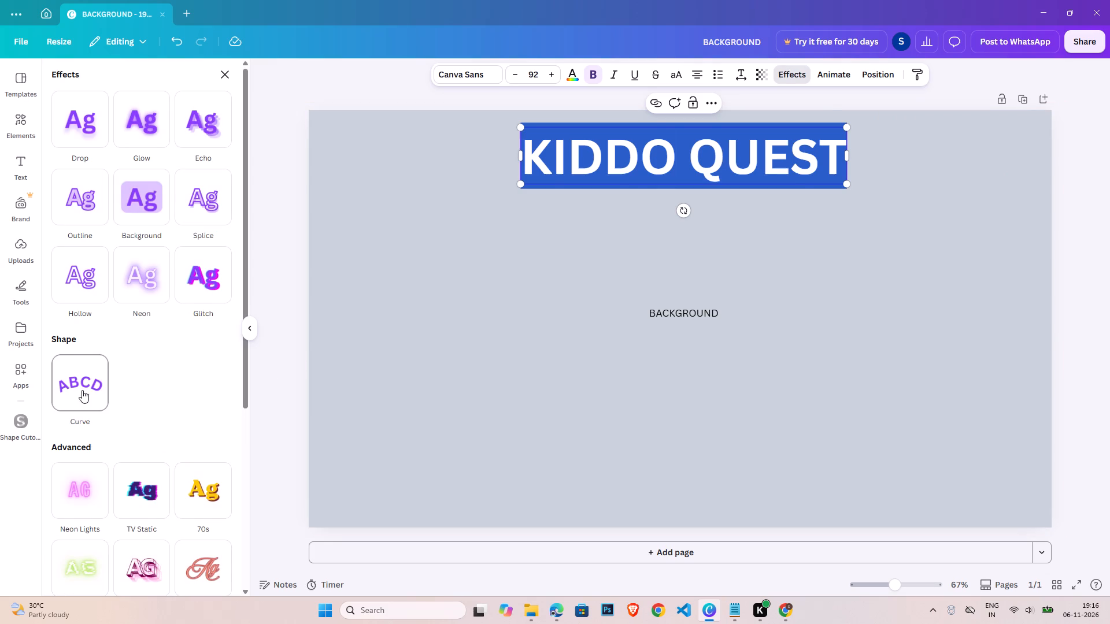
click(82, 390)
click(70, 340)
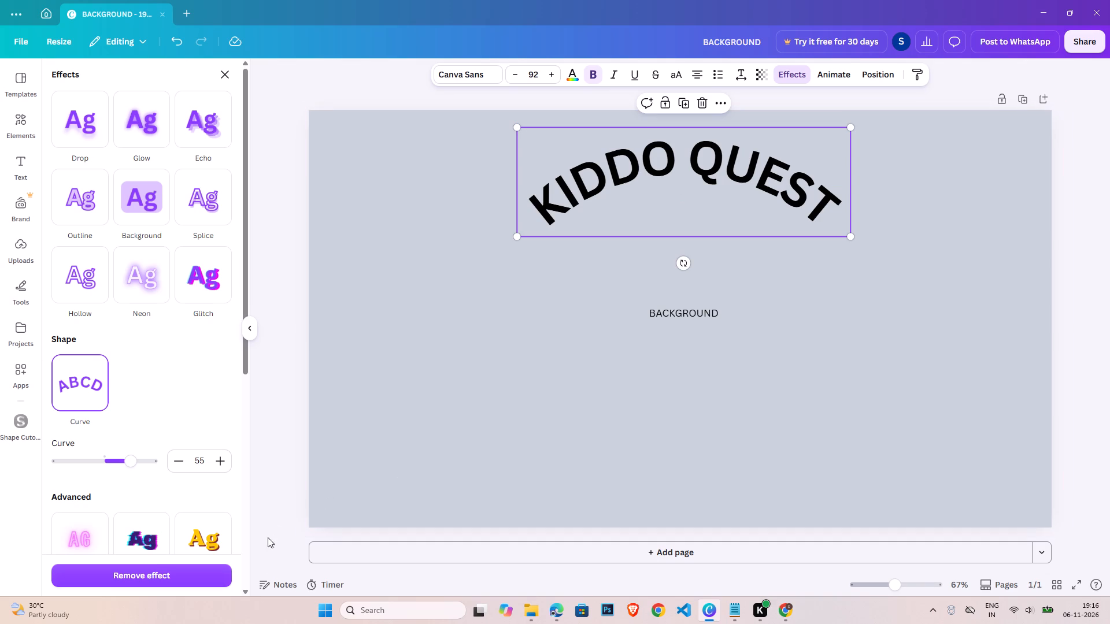
drag(131, 462, 124, 460)
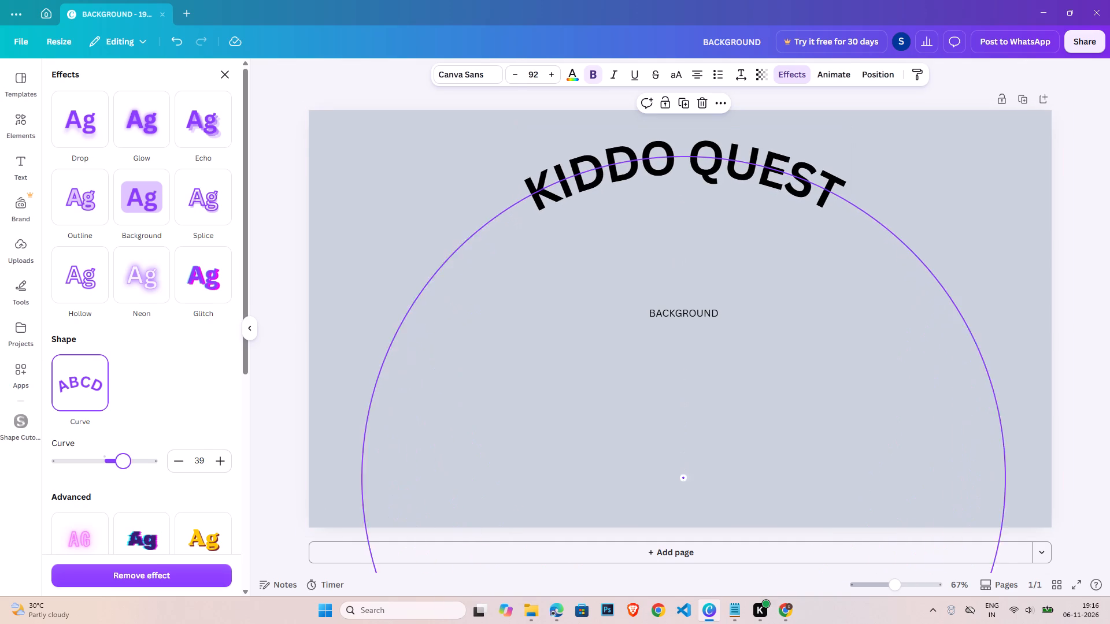
drag(124, 460, 113, 460)
click(795, 465)
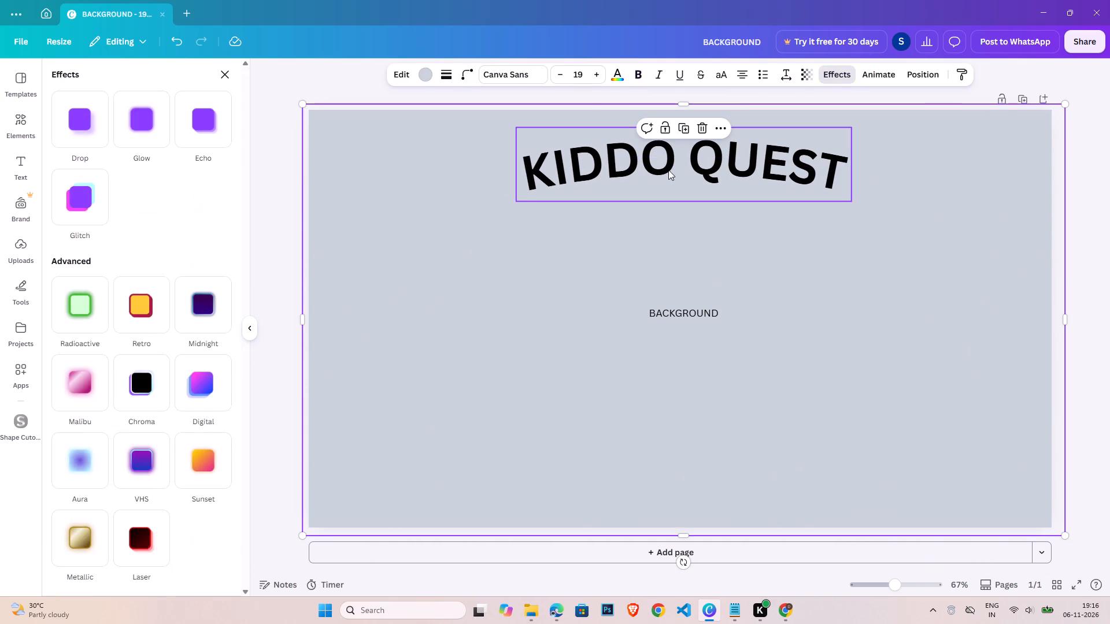
Apply the advanced Bubble text effect to the KIDDO QUEST heading.
triple_click(668, 170)
click(493, 79)
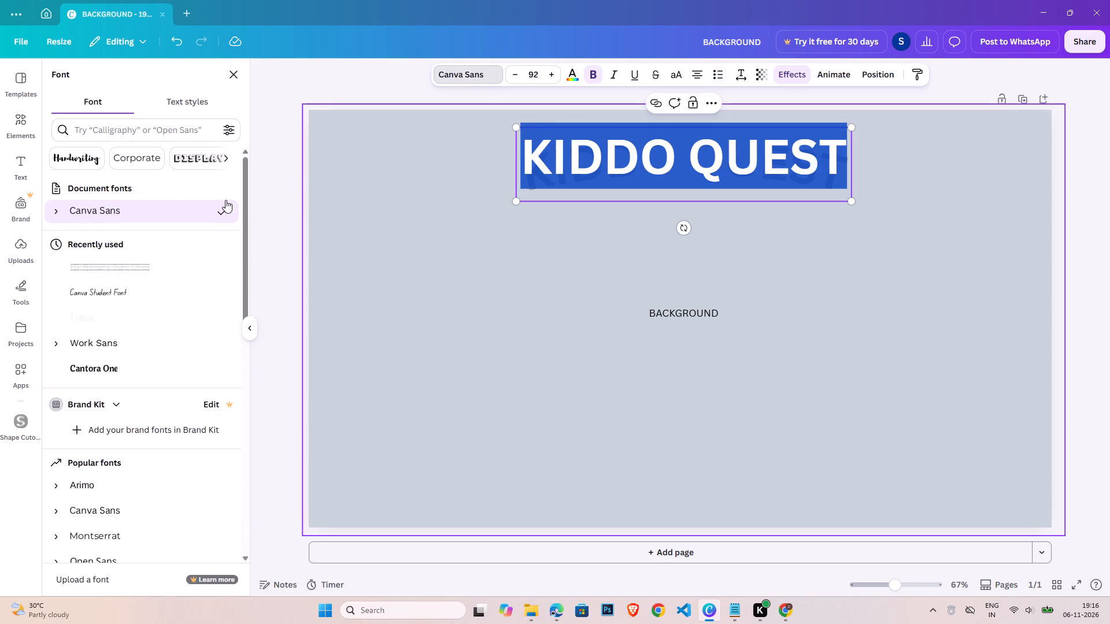
click(777, 72)
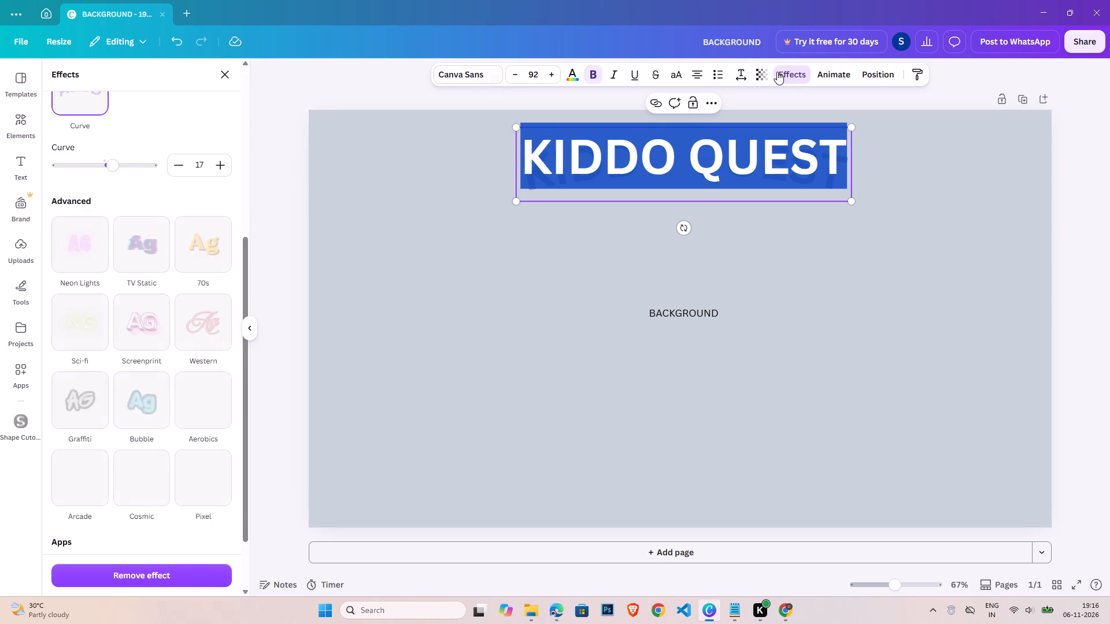
click(151, 415)
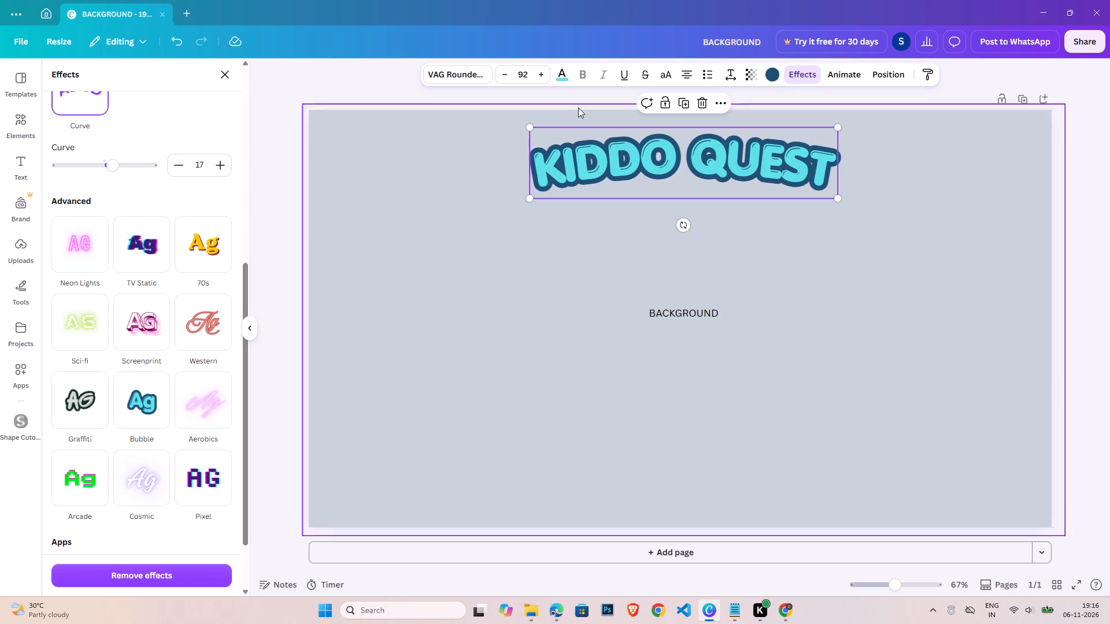
Colour the letter K of the heading solid red.
click(566, 155)
click(562, 173)
drag(558, 168, 544, 162)
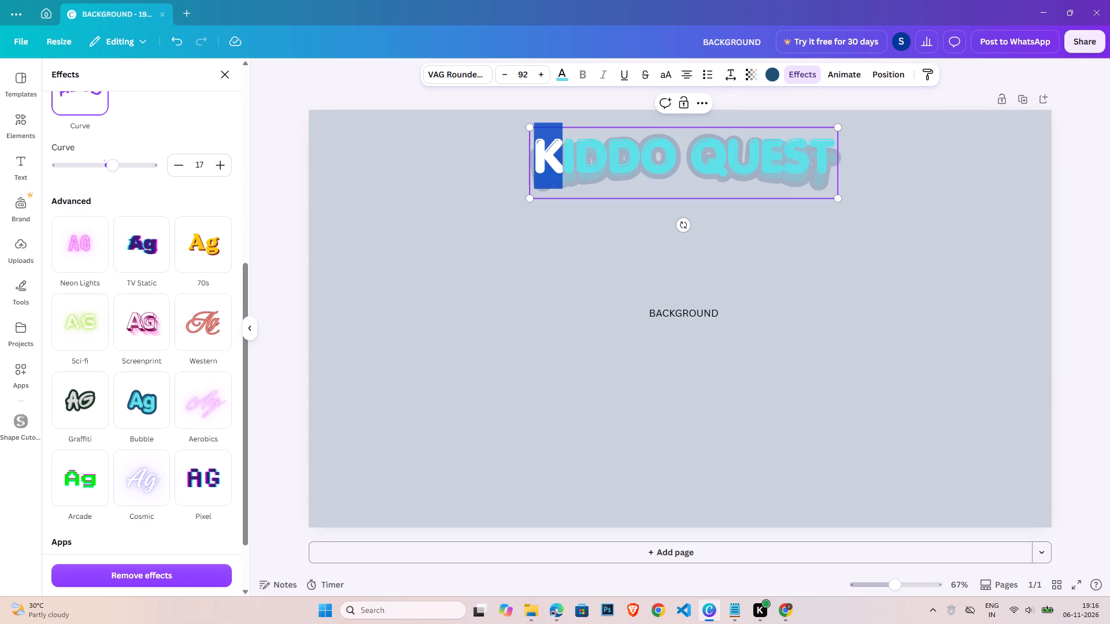
drag(544, 162, 543, 162)
click(560, 71)
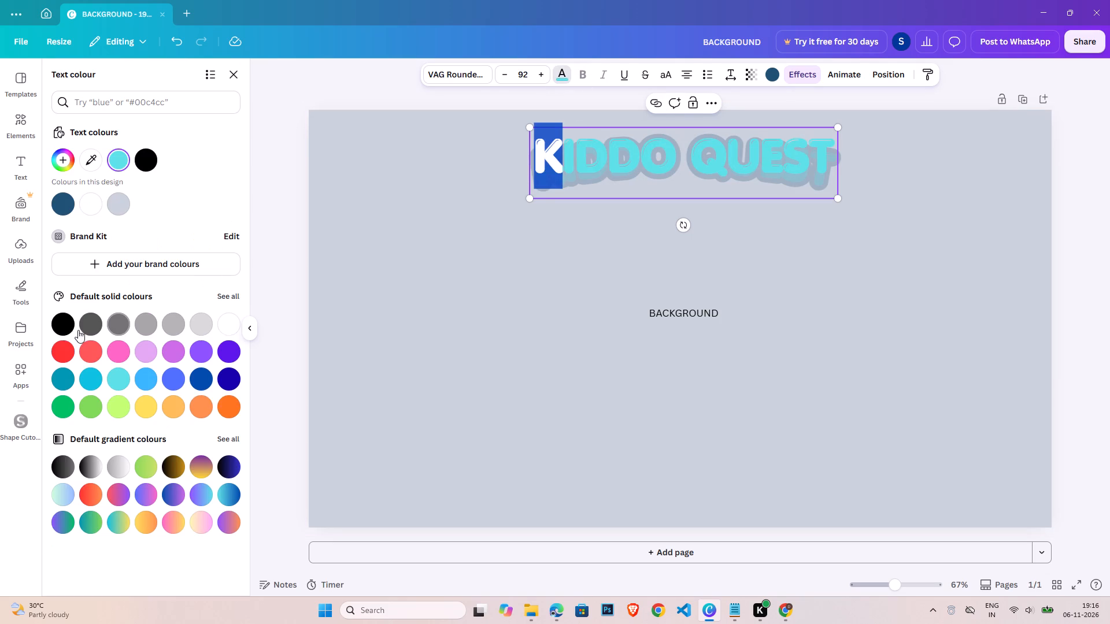
click(64, 348)
Colour the heading's letter I with the red-orange gradient and the first D with the yellow-orange gradient.
click(610, 153)
drag(571, 155, 569, 156)
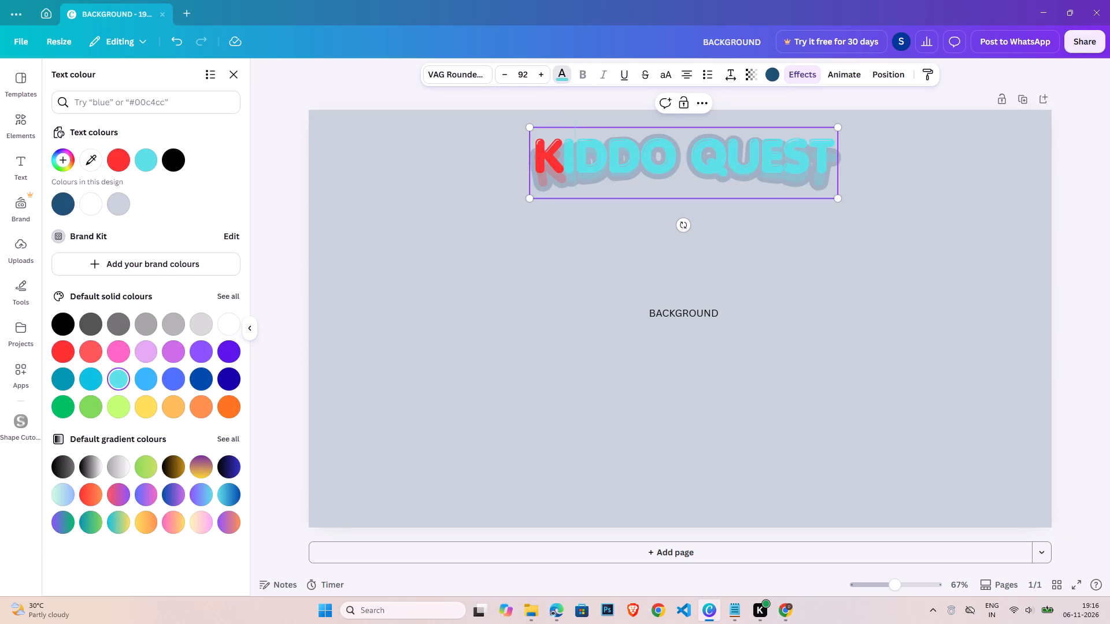
drag(569, 156, 565, 158)
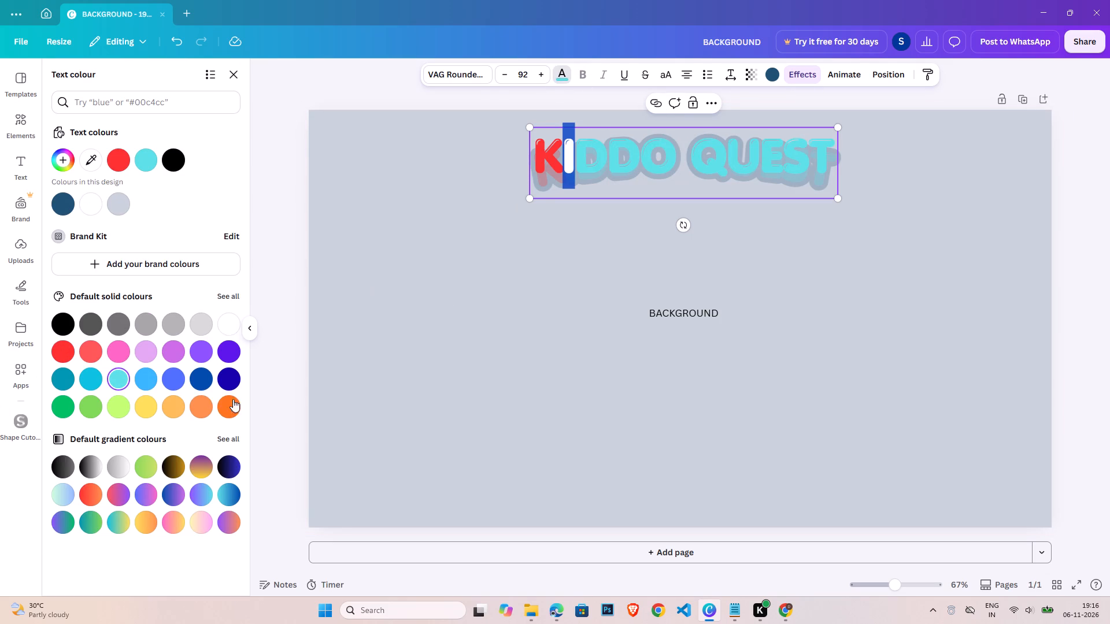
click(93, 497)
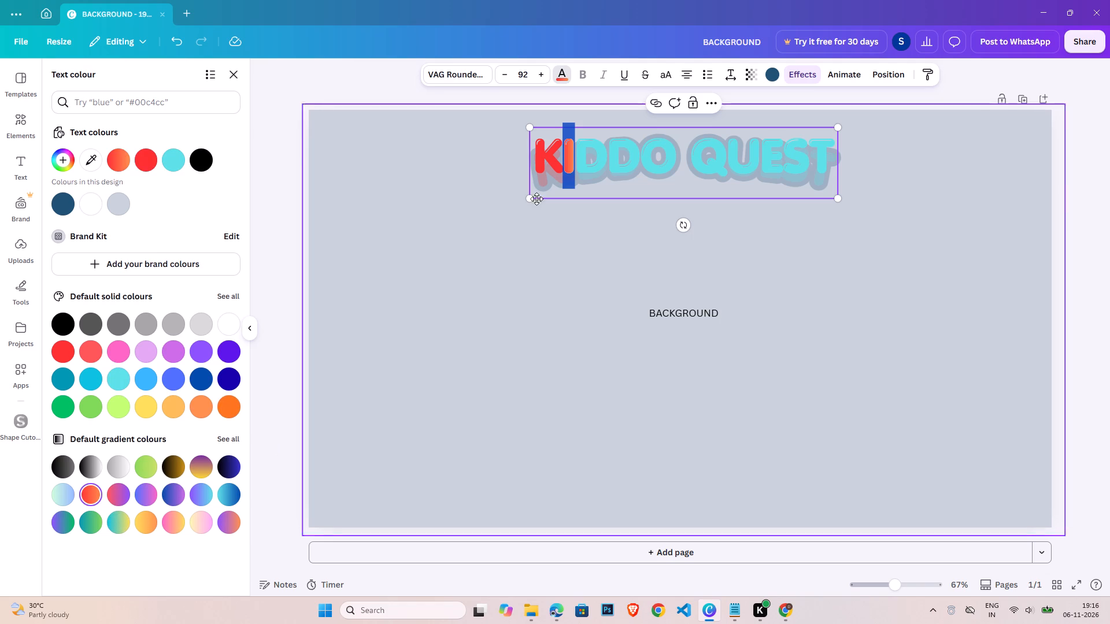
drag(587, 161, 600, 159)
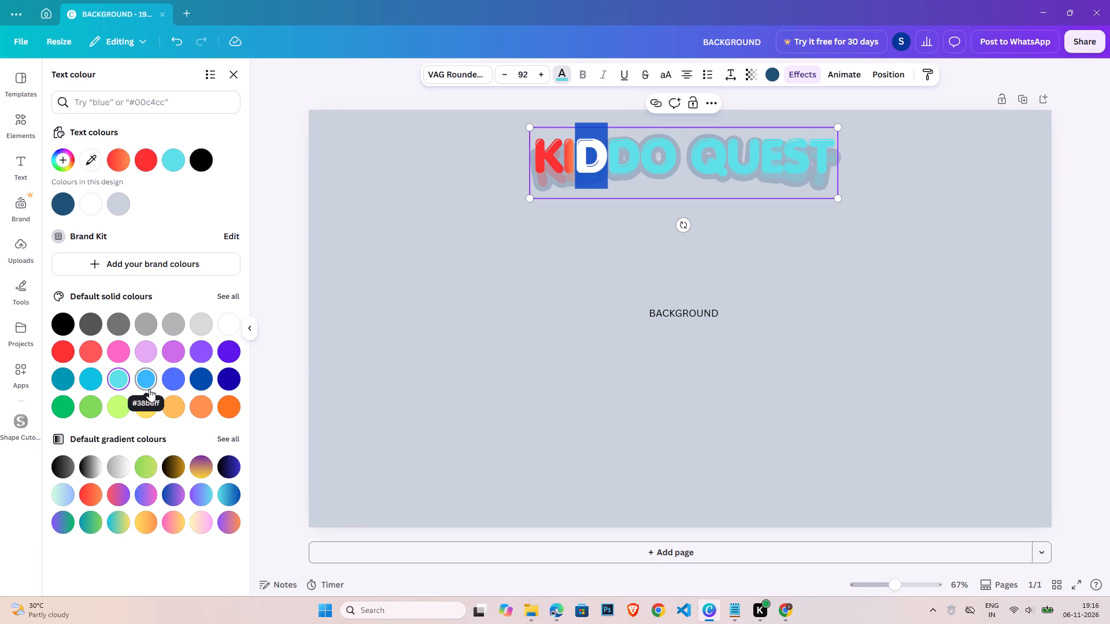
click(143, 524)
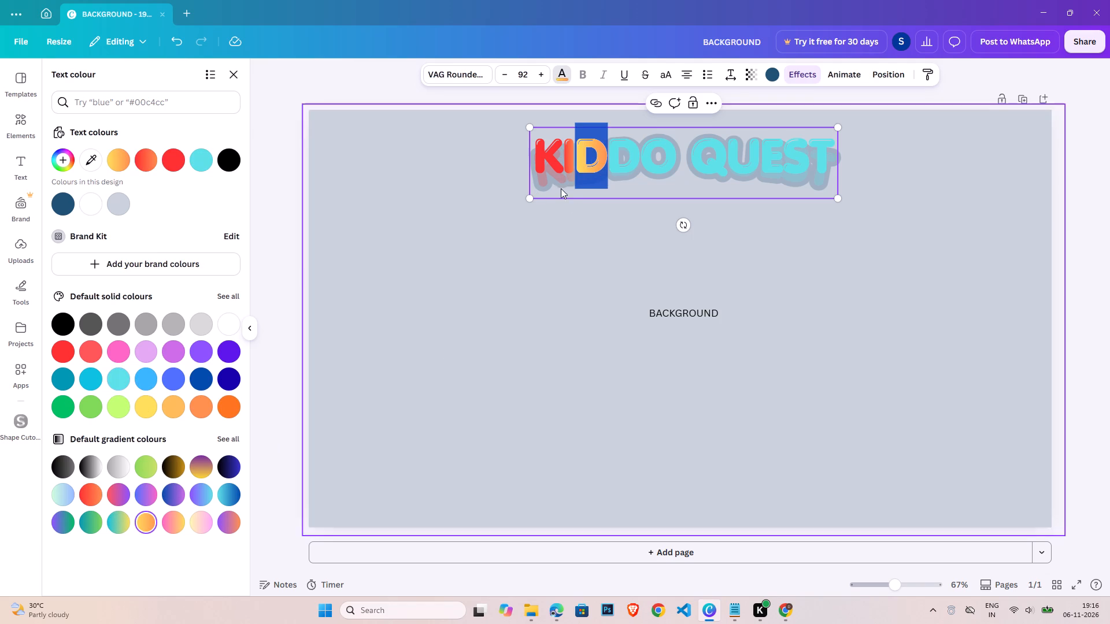
Colour the heading's second D with the teal-green gradient (#0097b2, #7ed957) and the O solid teal.
drag(606, 158, 637, 155)
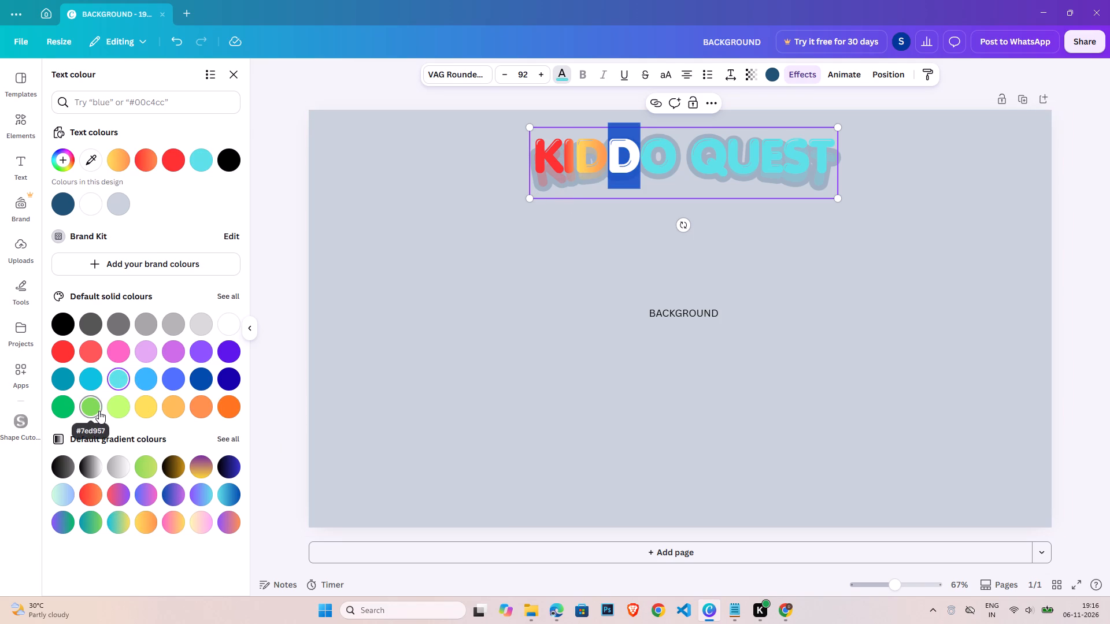
click(92, 523)
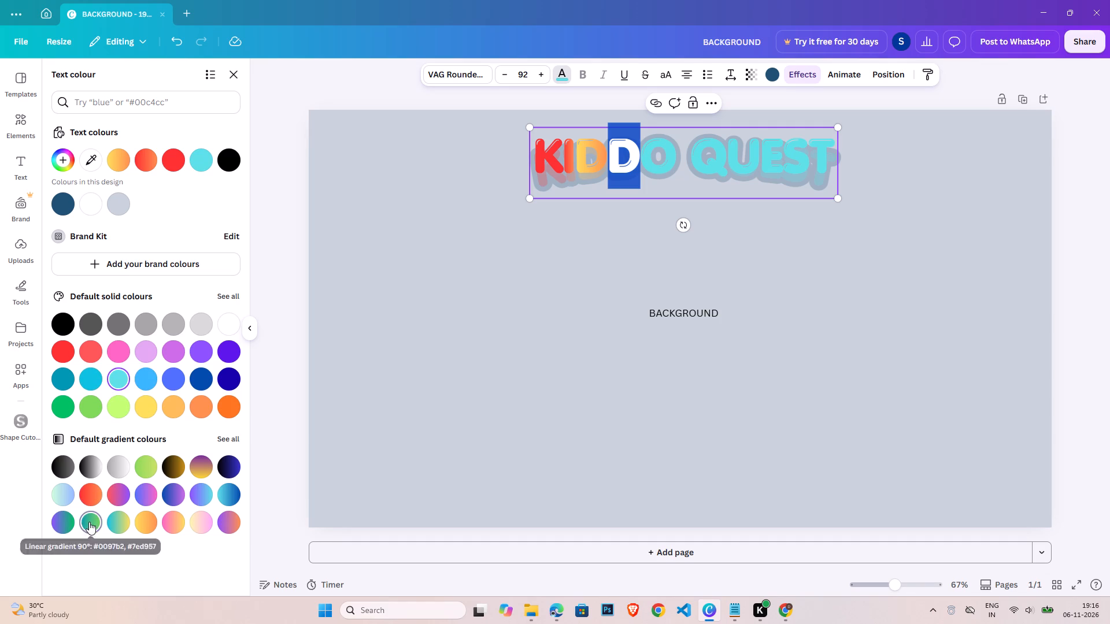
drag(652, 172, 670, 168)
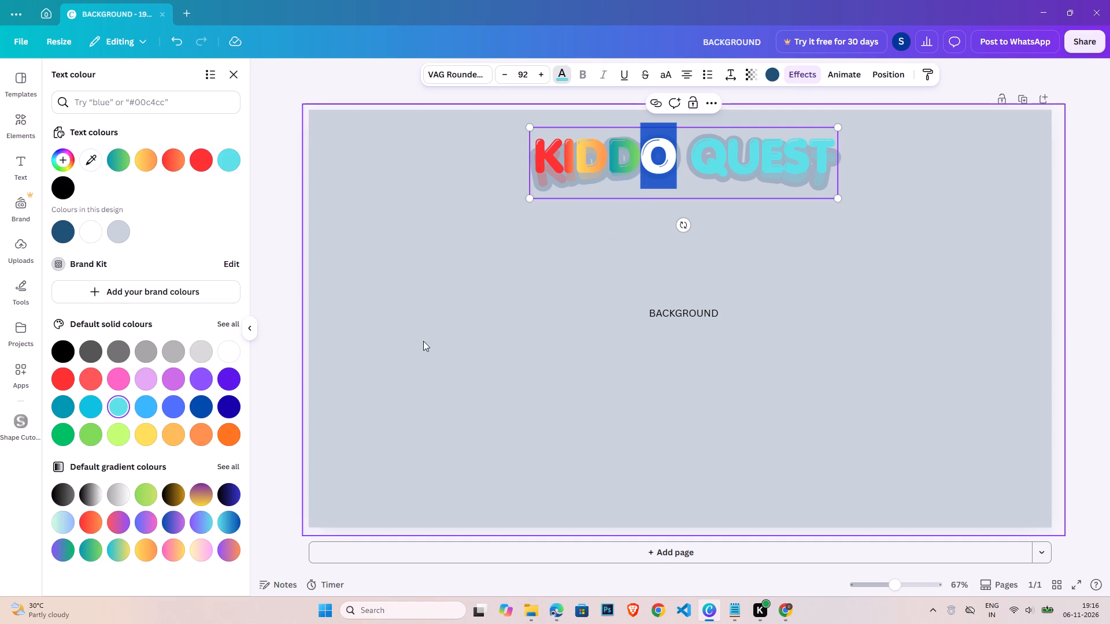
click(61, 401)
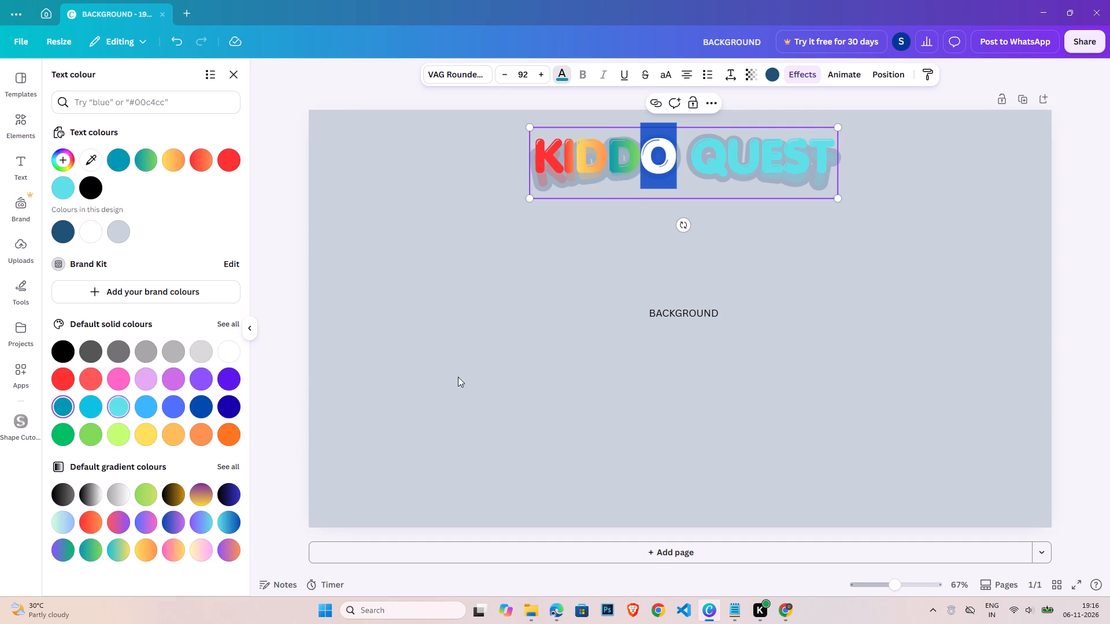
Colour the letters of QUEST individually in solid colours: Q green, U red, E orange, S teal and T coral red.
click(754, 157)
drag(704, 156, 722, 161)
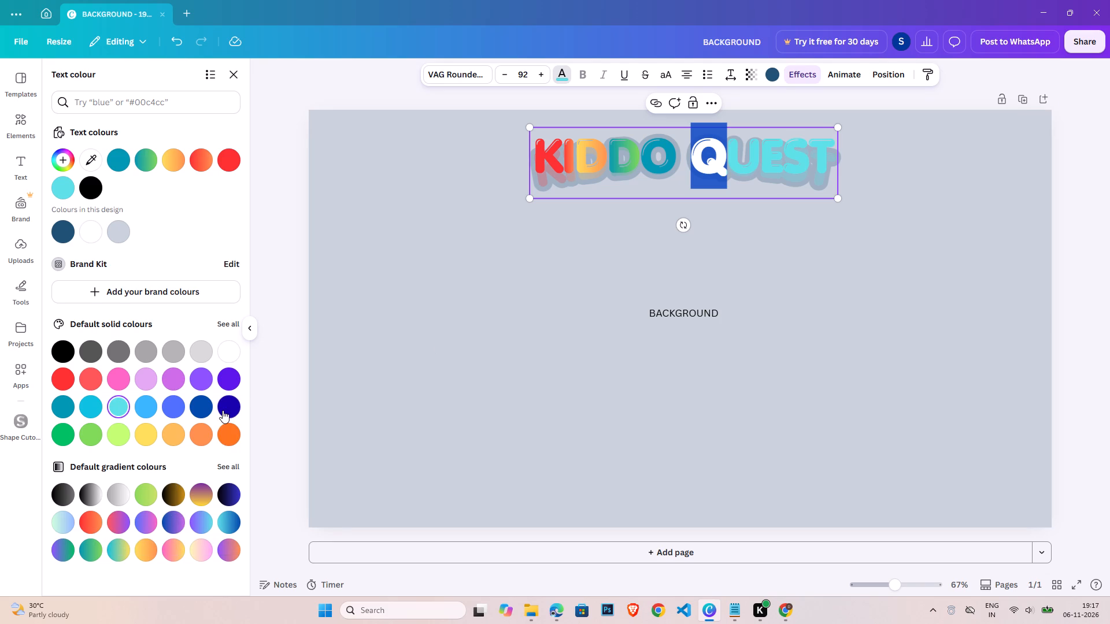
click(63, 434)
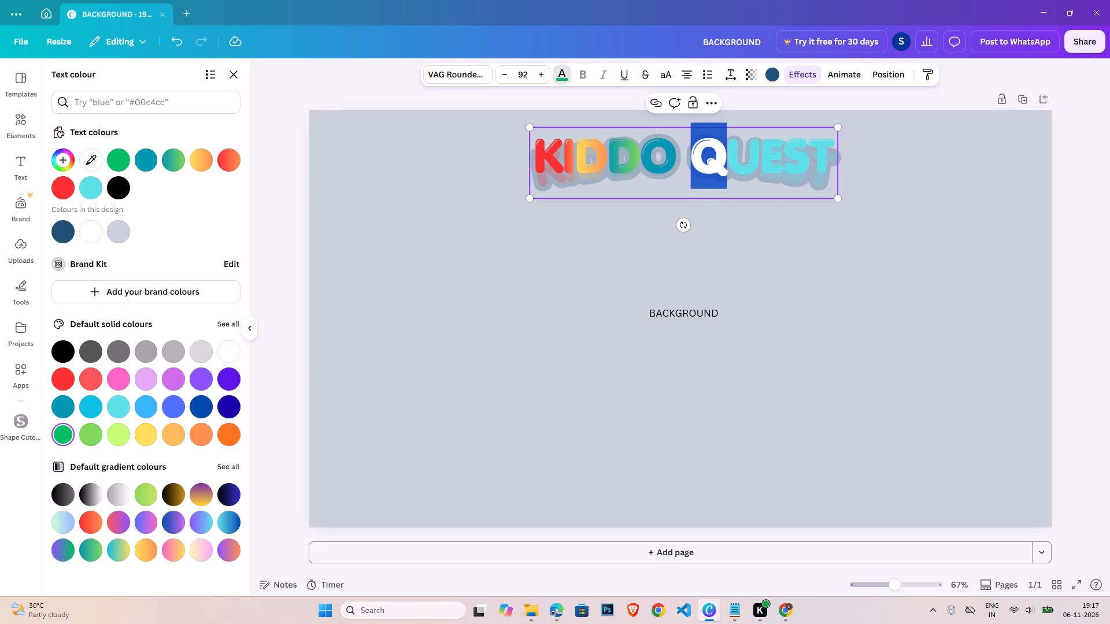
drag(730, 162, 762, 161)
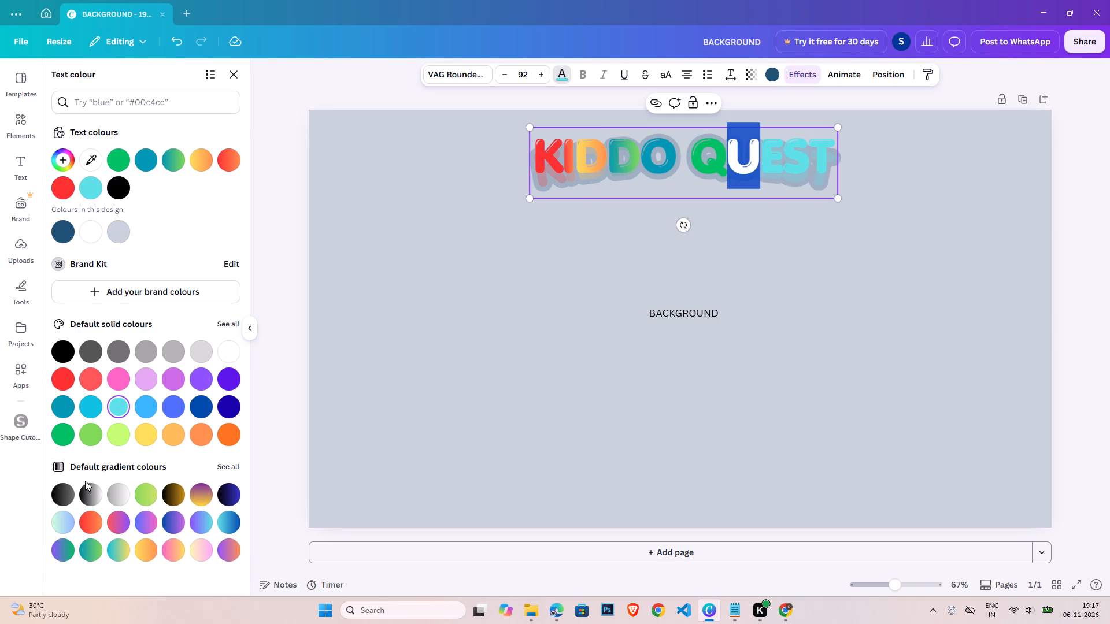
click(54, 381)
drag(783, 158, 753, 159)
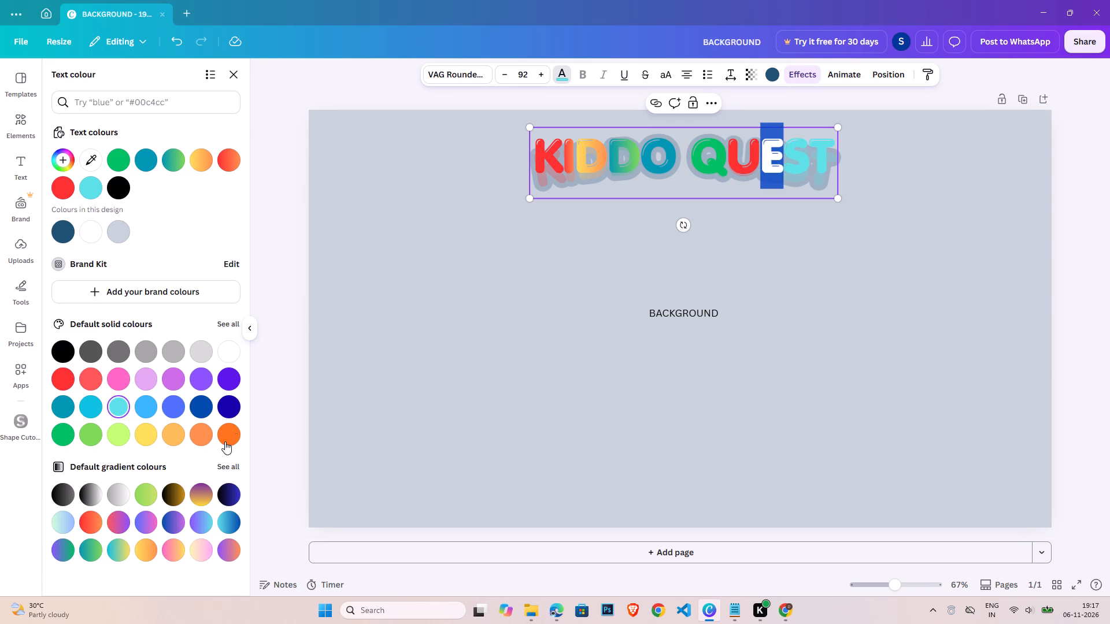
click(235, 432)
drag(793, 151, 815, 151)
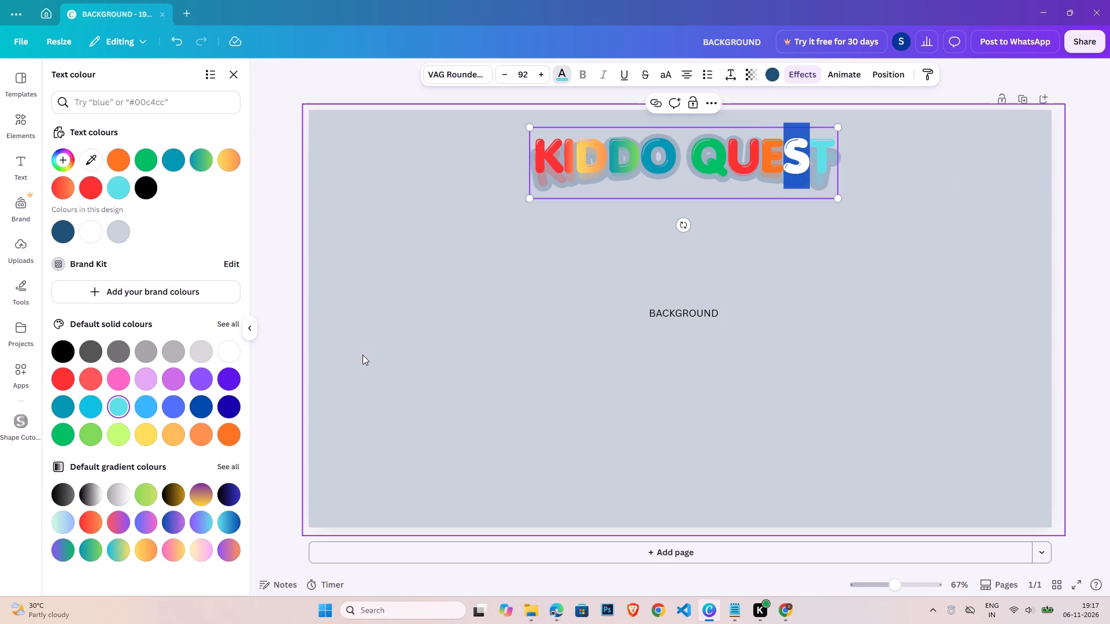
click(57, 408)
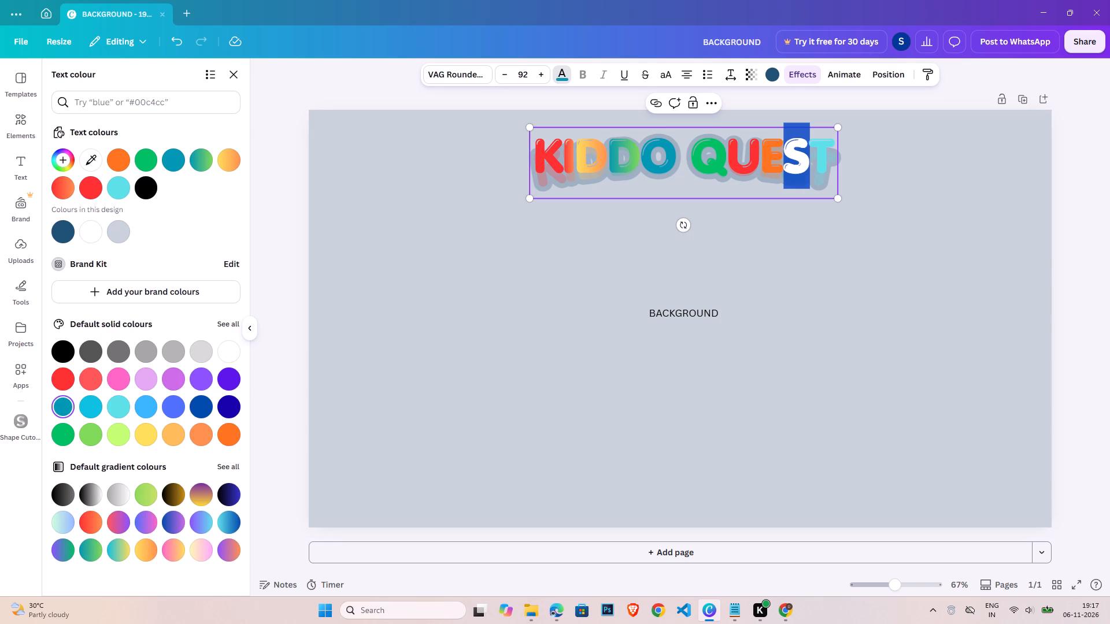
drag(815, 161, 824, 161)
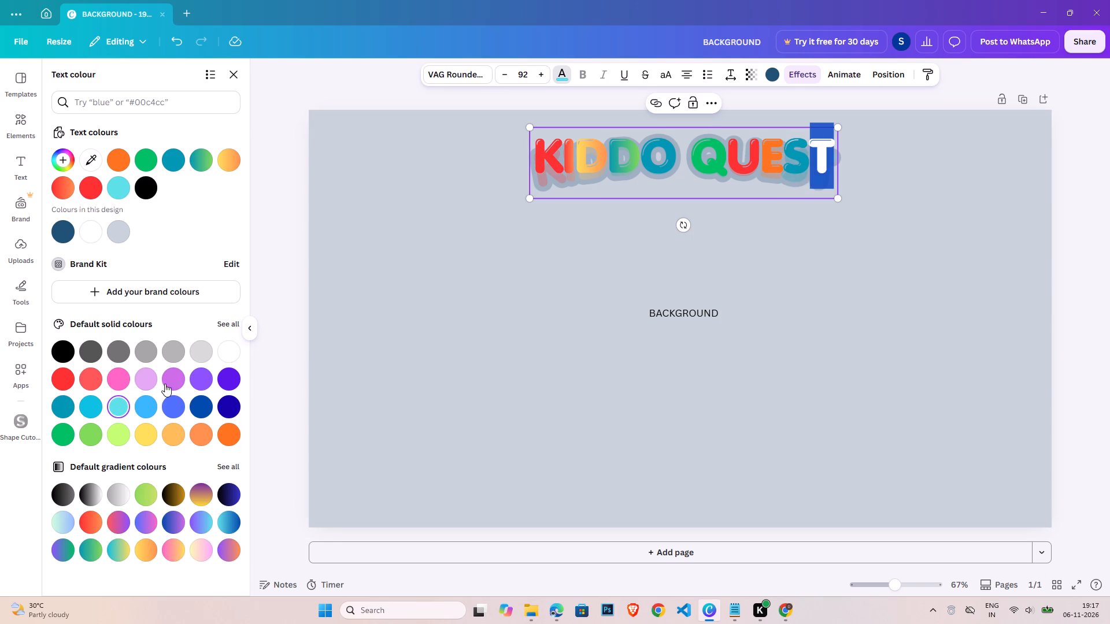
click(95, 374)
click(819, 306)
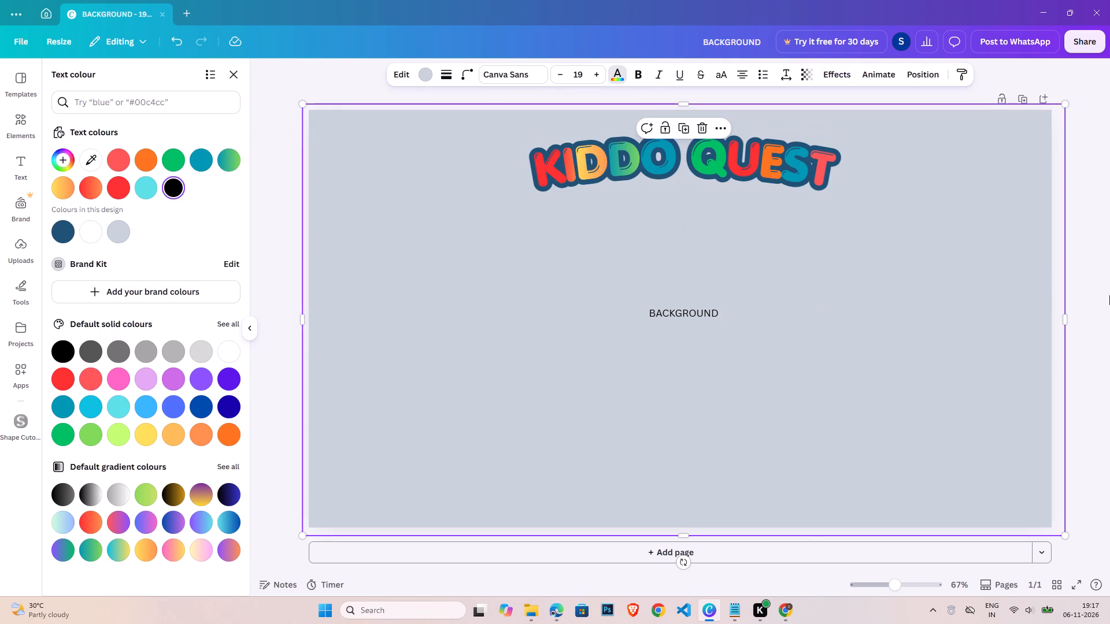
click(1090, 272)
Set the Bubble effect colour of the KIDDO QUEST heading to white.
triple_click(802, 157)
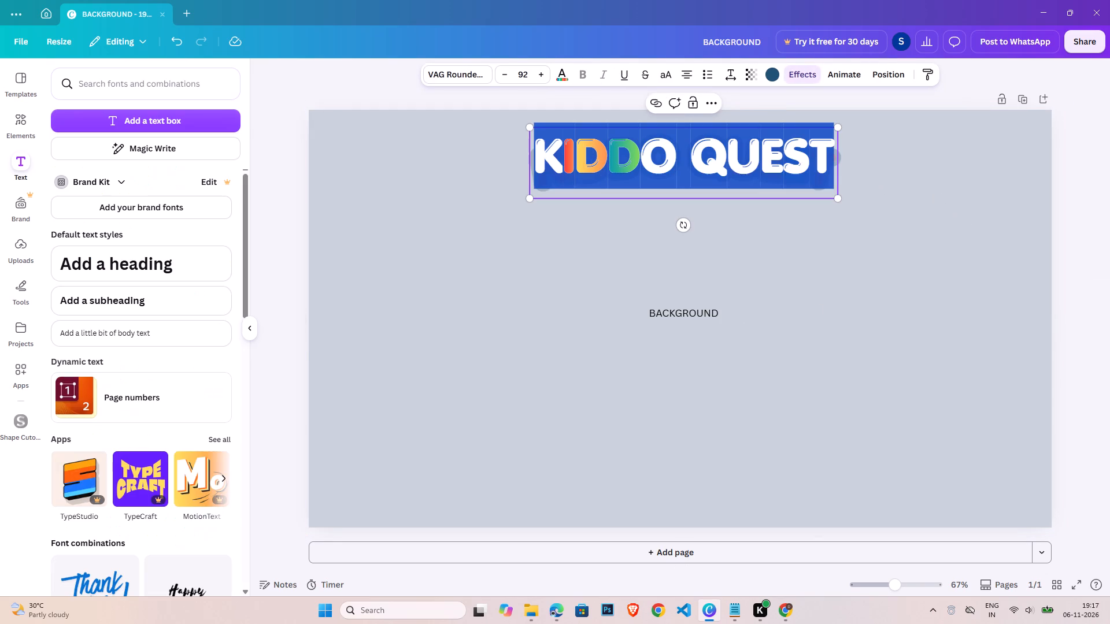
click(774, 76)
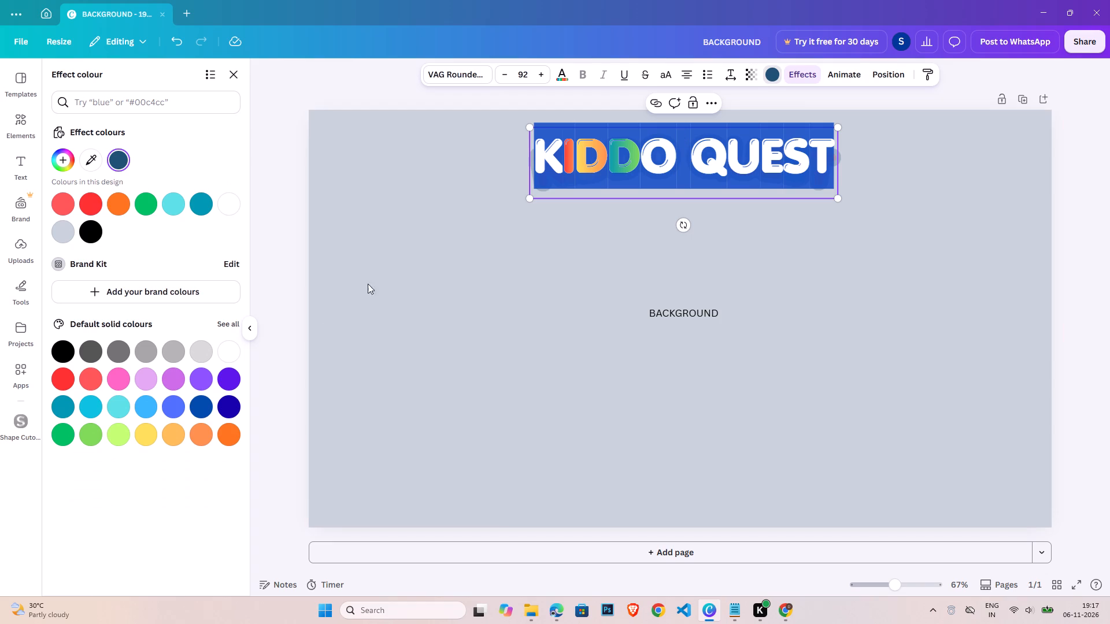
click(234, 354)
double_click(1081, 263)
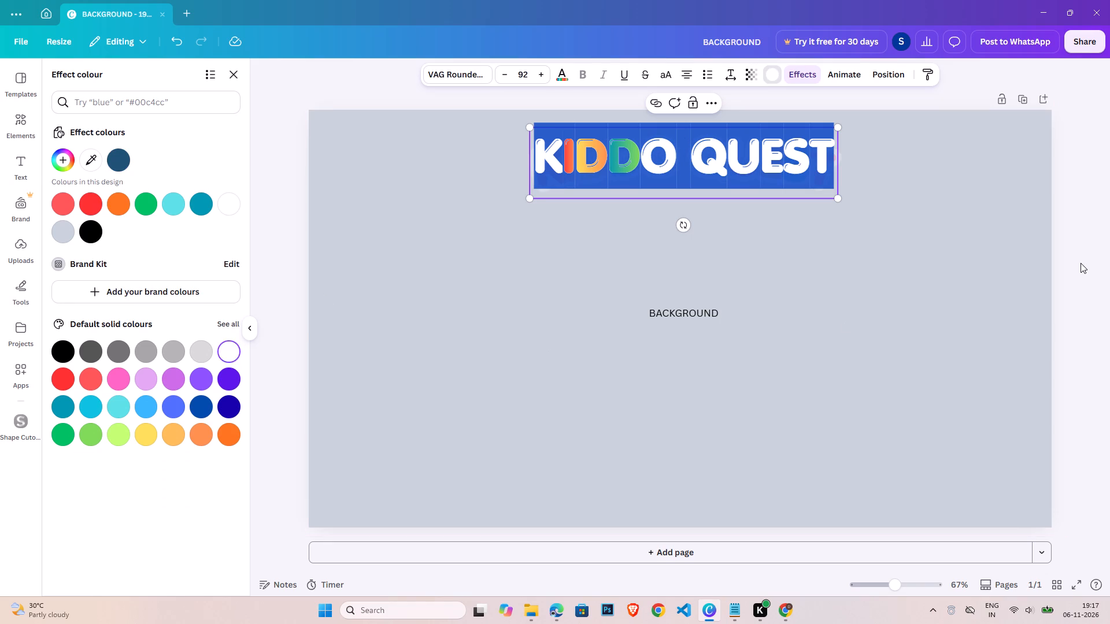
Align the KIDDO QUEST heading to the horizontal centre of the page.
click(780, 171)
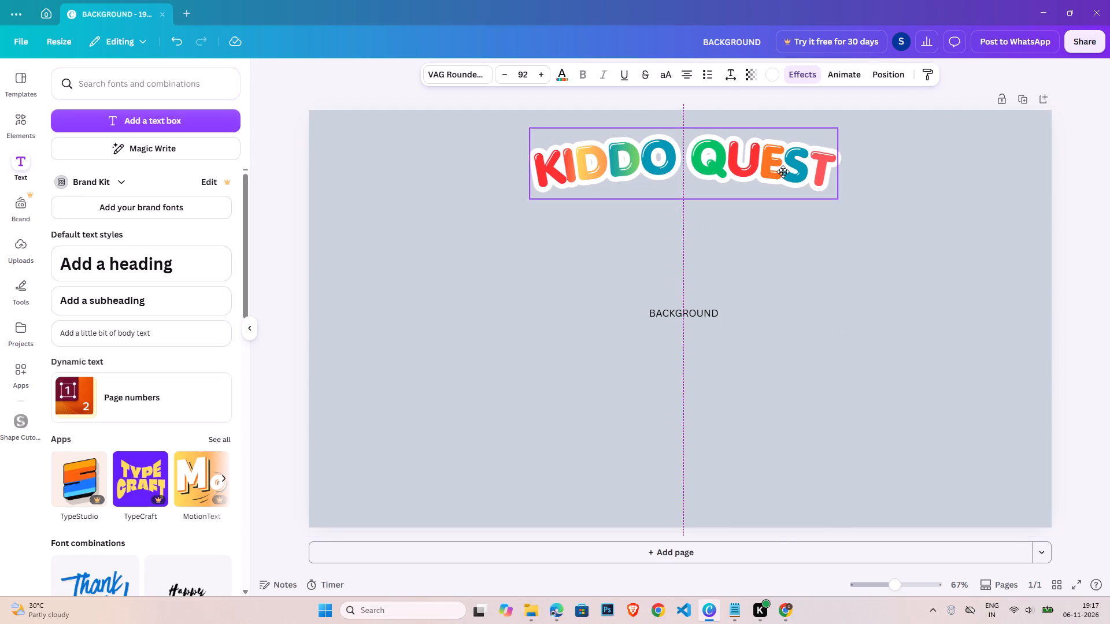
click(884, 73)
click(234, 240)
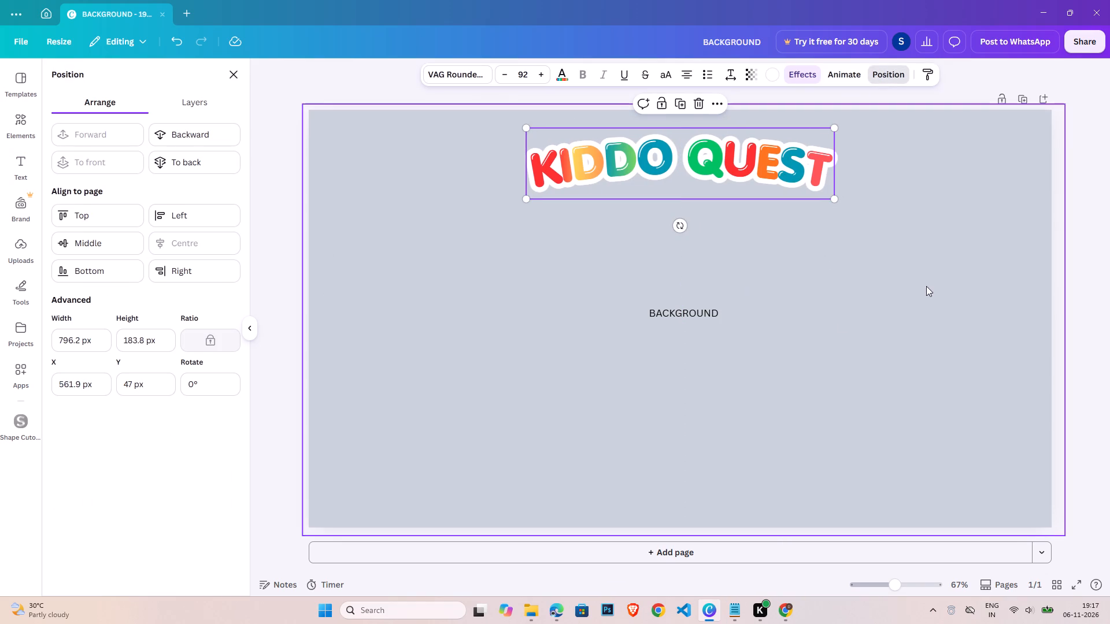
double_click(1068, 266)
Lock the BACKGROUND placeholder shape.
click(1019, 287)
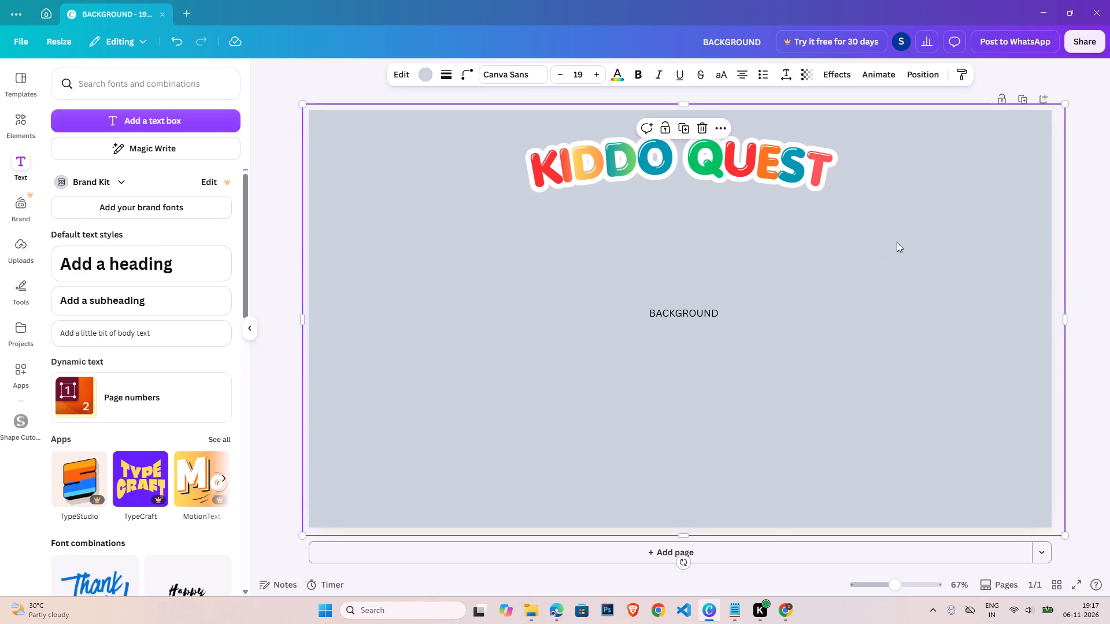
click(663, 129)
click(1088, 222)
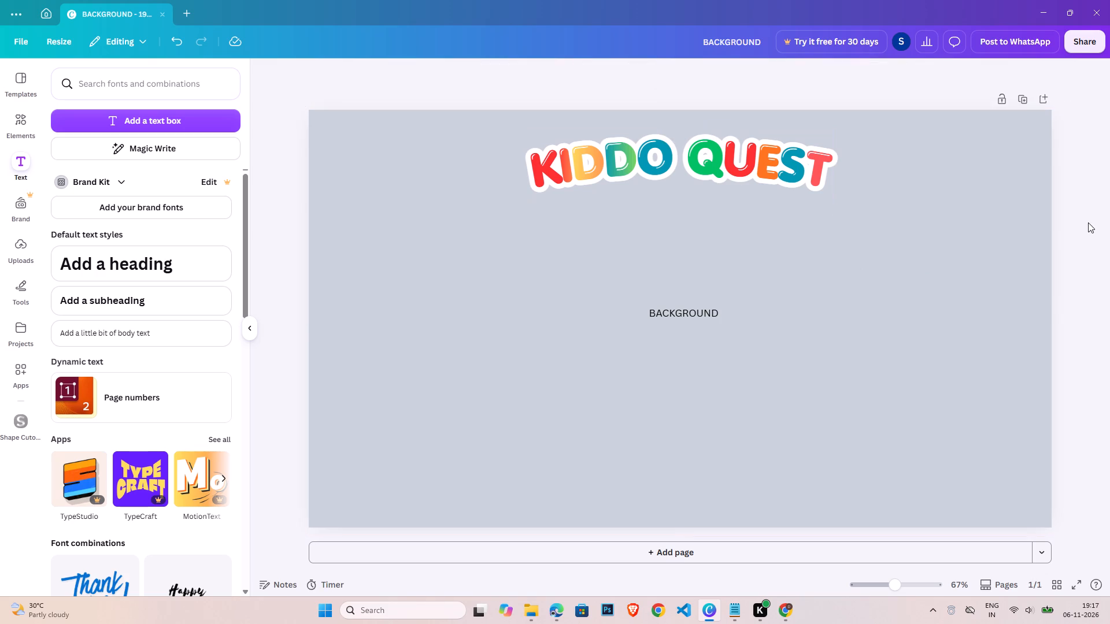
Add a square shape, place it beside the heading on the page's left side, and fill it white.
click(694, 309)
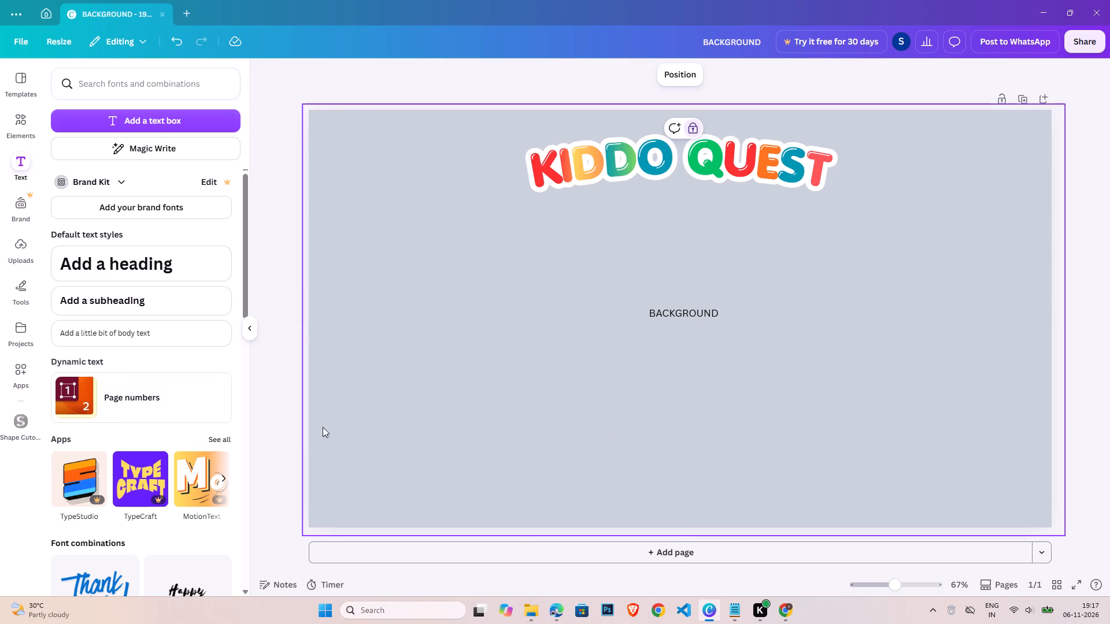
click(24, 124)
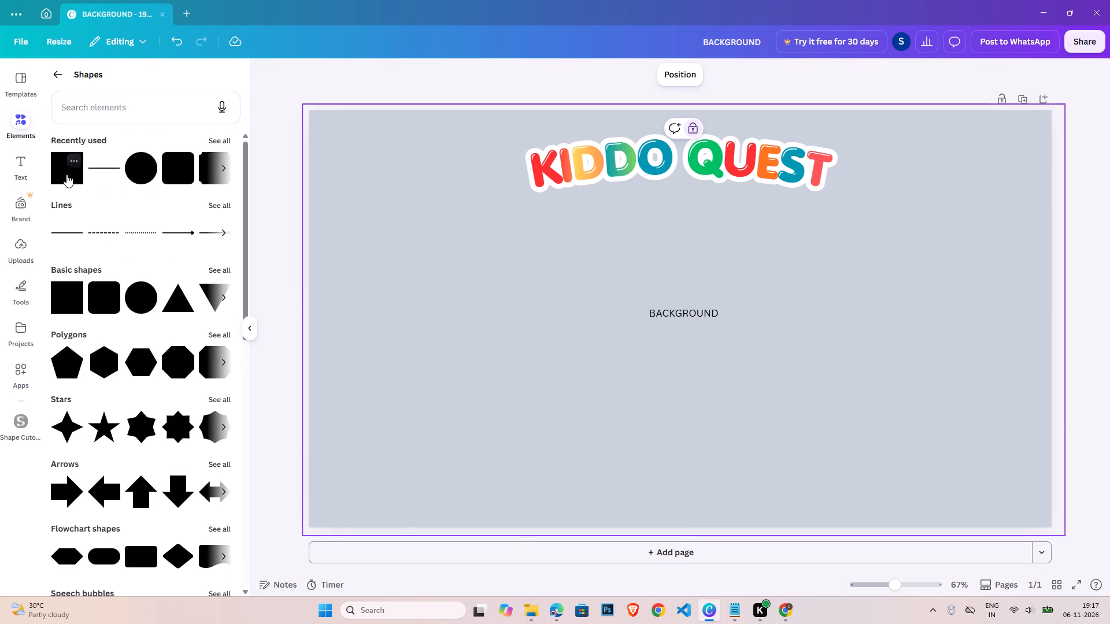
click(66, 174)
click(782, 288)
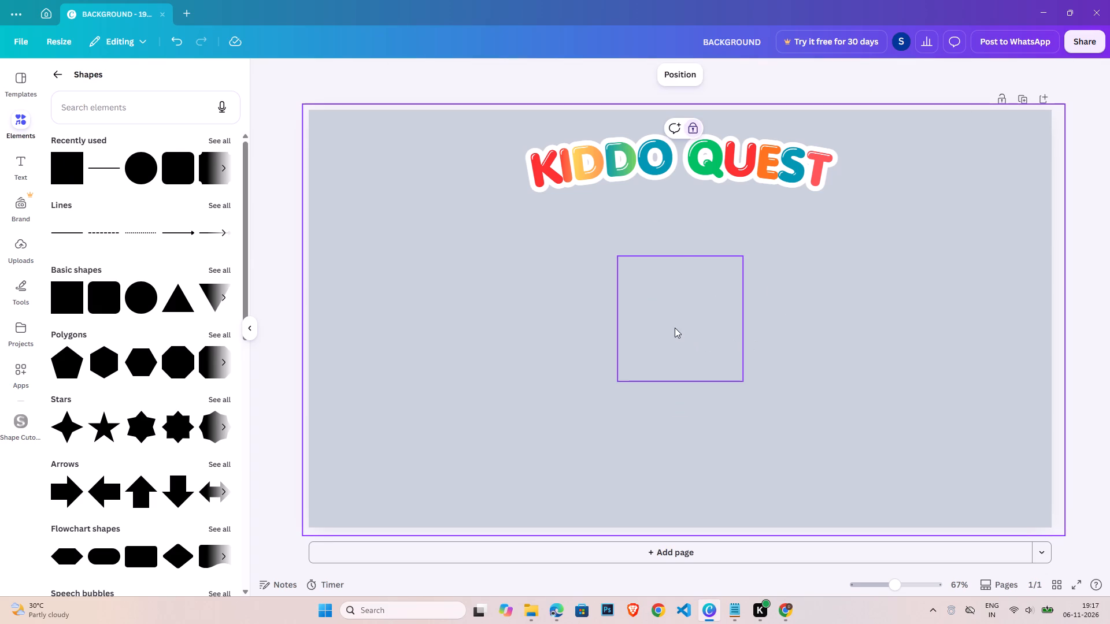
drag(675, 328, 436, 263)
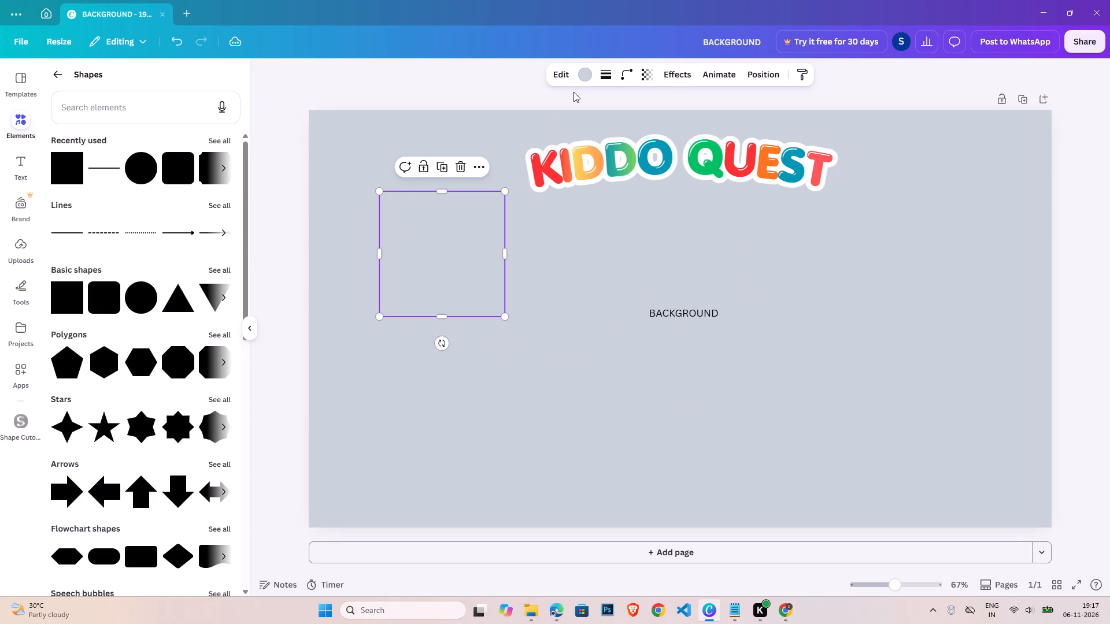
click(589, 77)
click(227, 354)
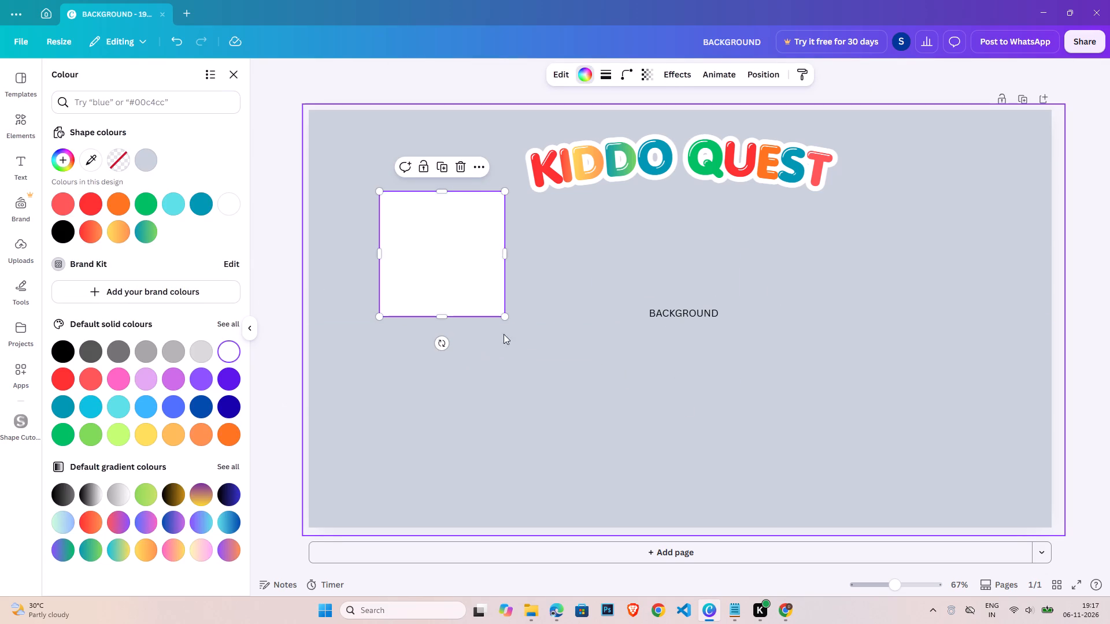
Move the white square into the page's top-left corner and shrink it to a small, slightly wide rectangle.
drag(474, 287, 419, 214)
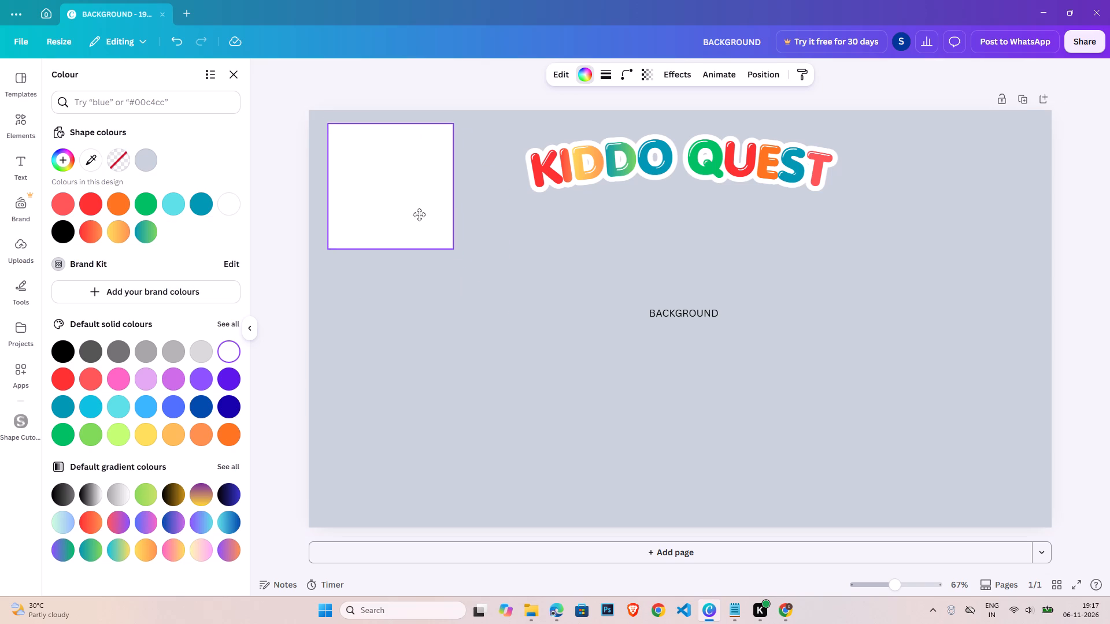
drag(419, 214, 410, 210)
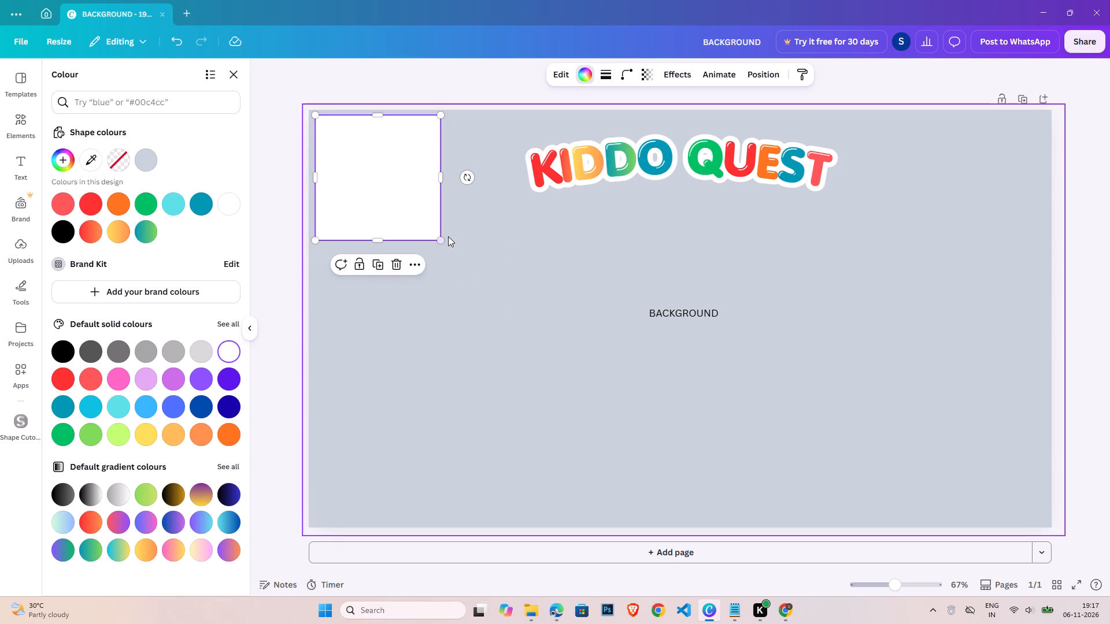
drag(442, 242, 399, 187)
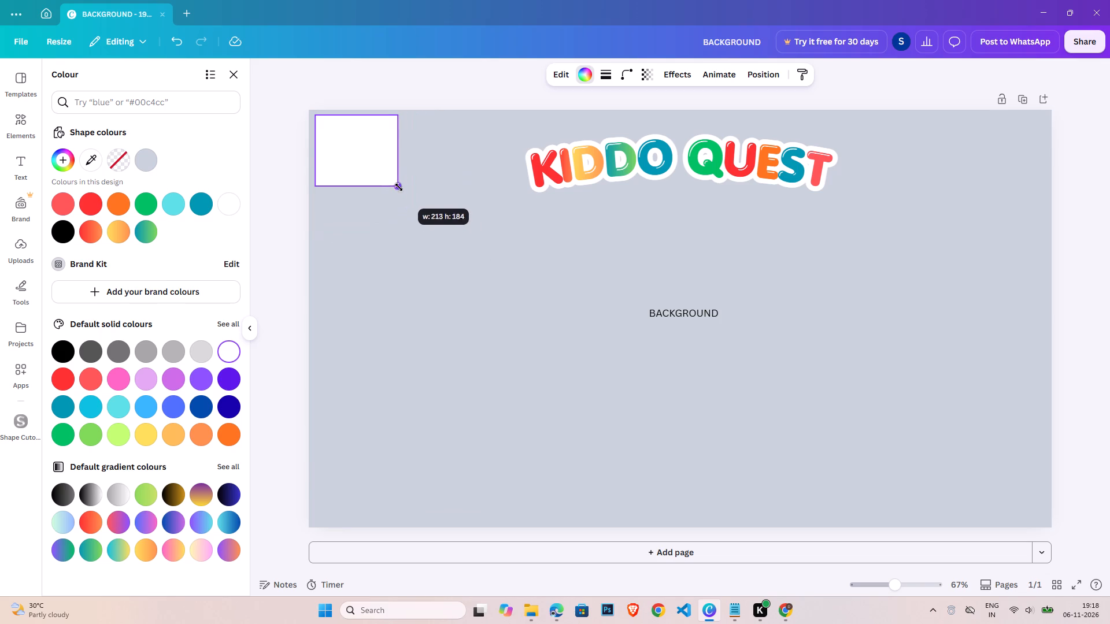
drag(399, 187, 368, 163)
Set the small white shape's corner rounding to 27.
click(609, 70)
click(621, 73)
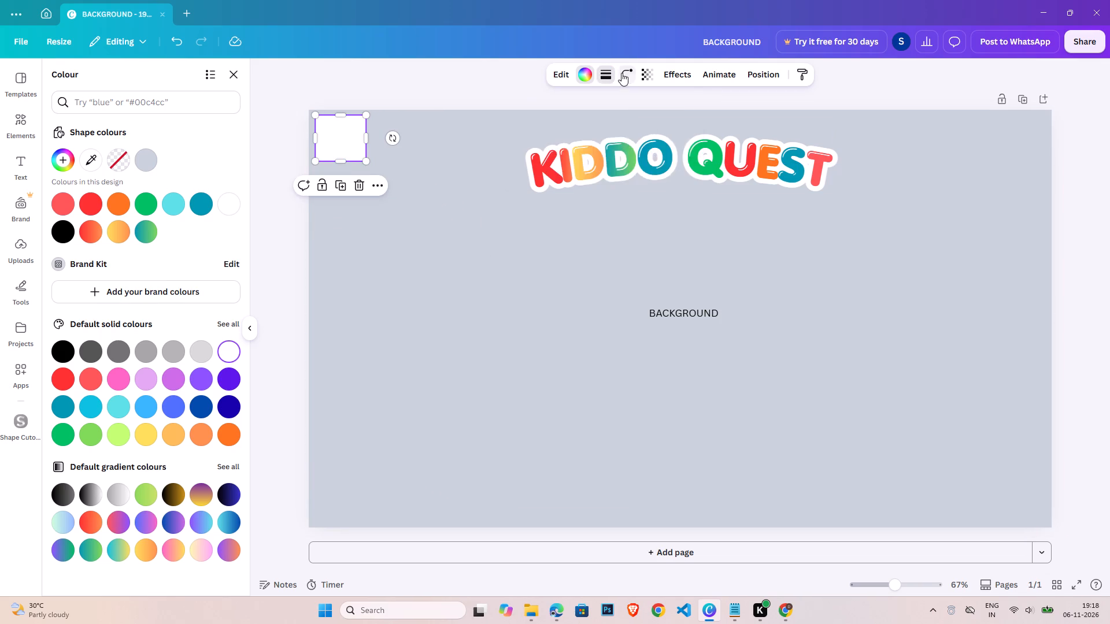
drag(571, 122, 573, 122)
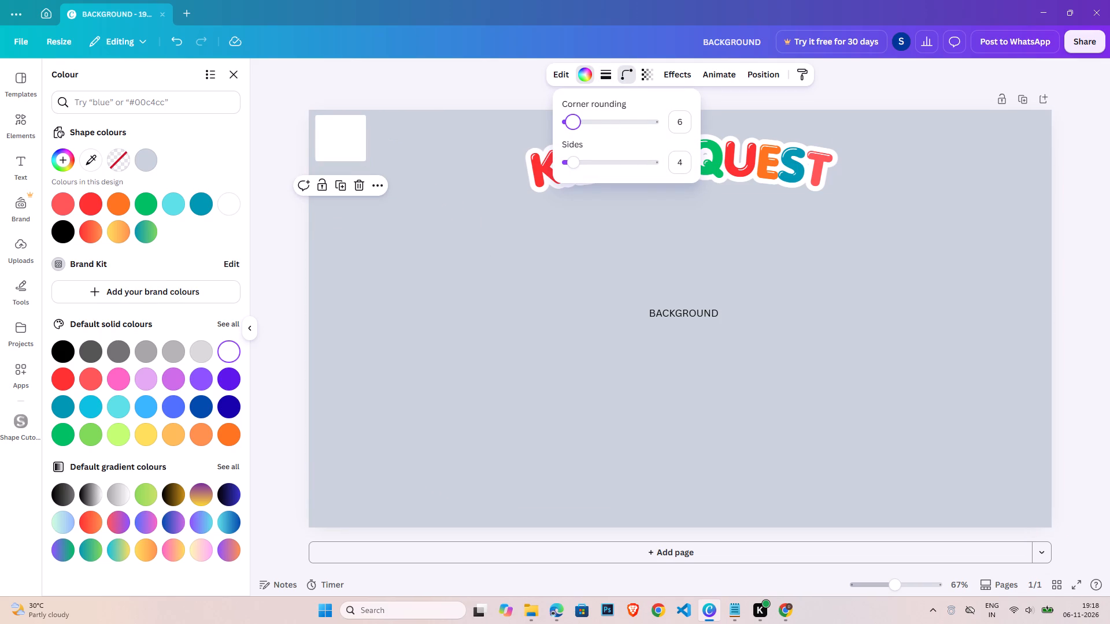
drag(573, 122, 590, 127)
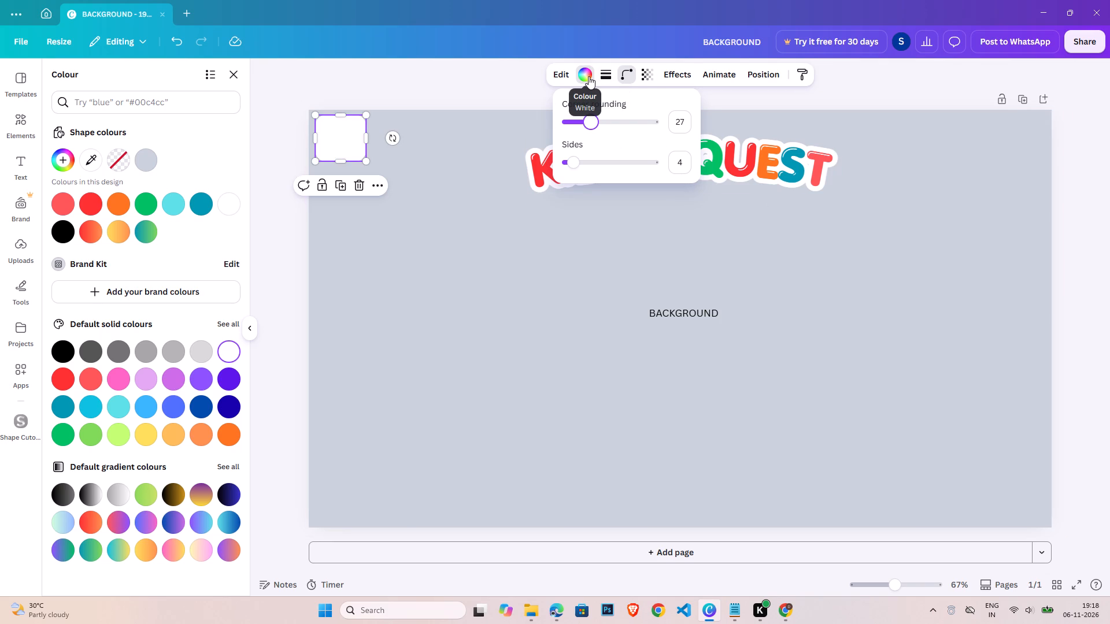
double_click(512, 83)
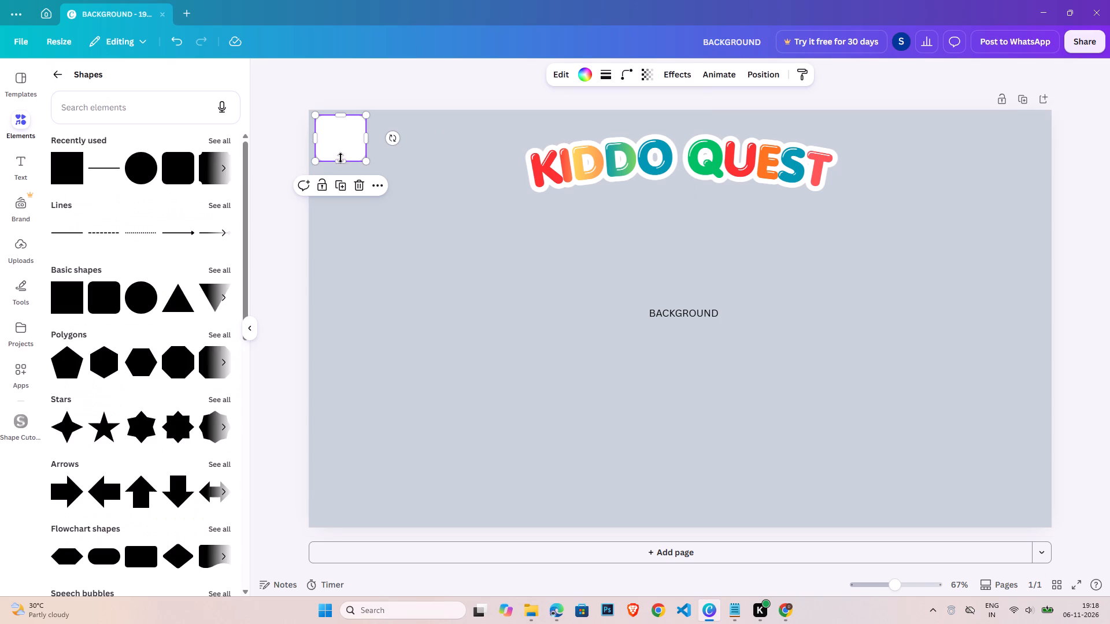
Try the advanced Midnight effect on the small corner shape, and replace it with the Radioactive effect.
click(681, 70)
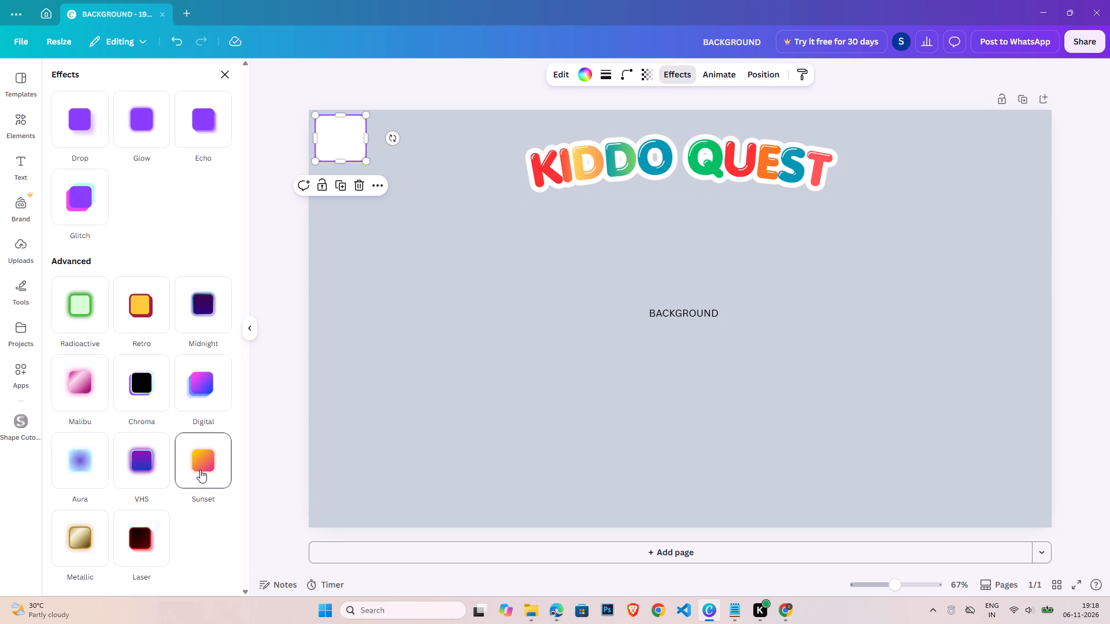
click(197, 317)
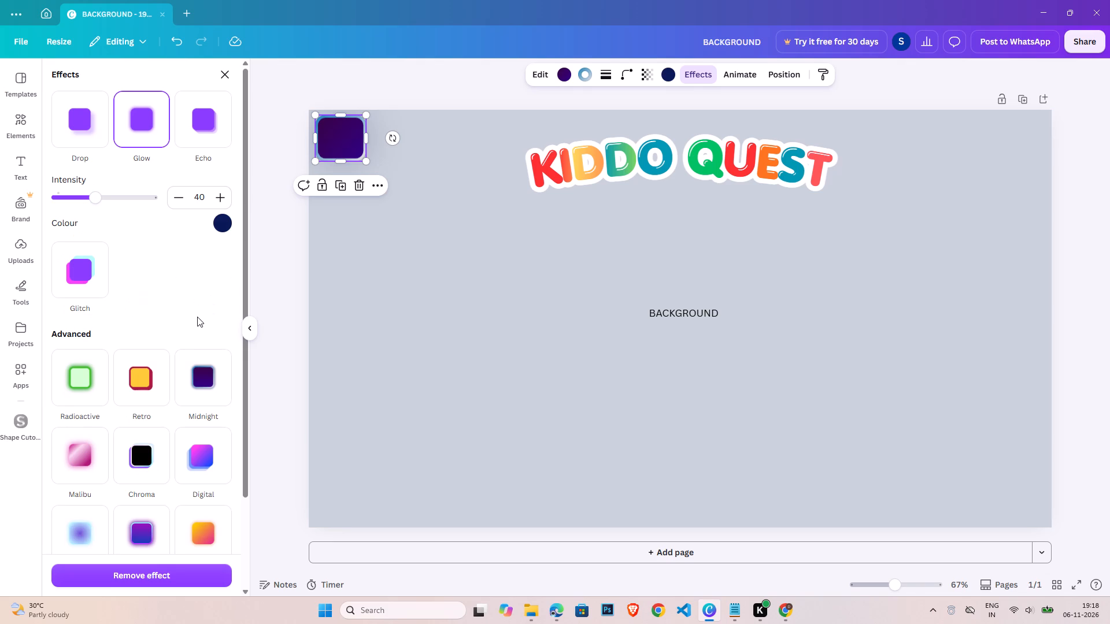
scroll(168, 319, up, 3)
click(87, 400)
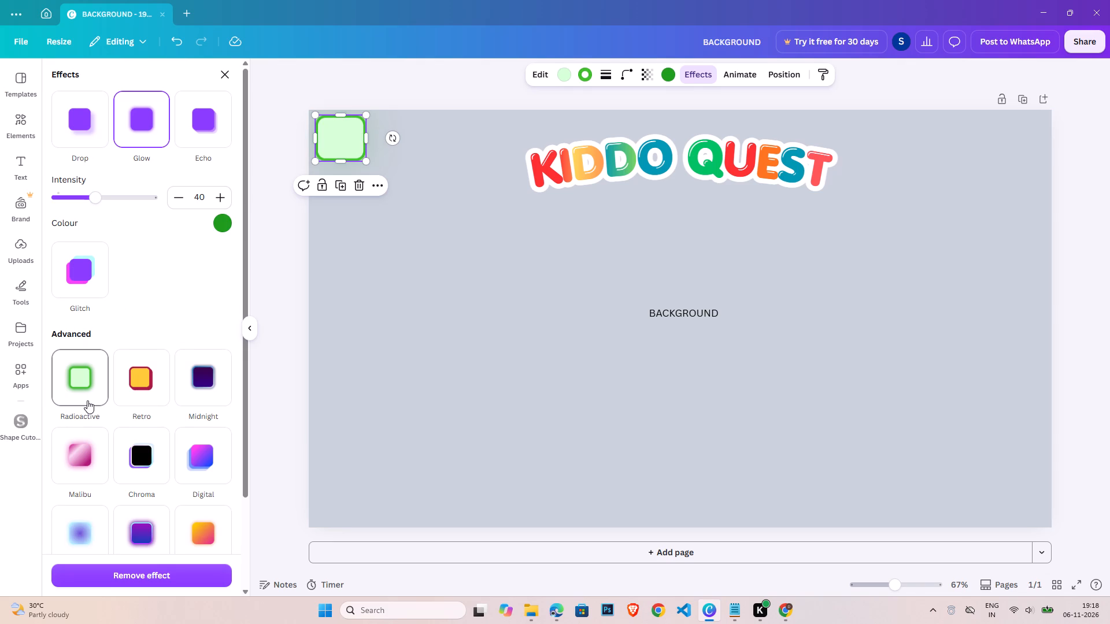
Change the corner shape's fill, border and effect colour to white.
double_click(425, 90)
click(312, 153)
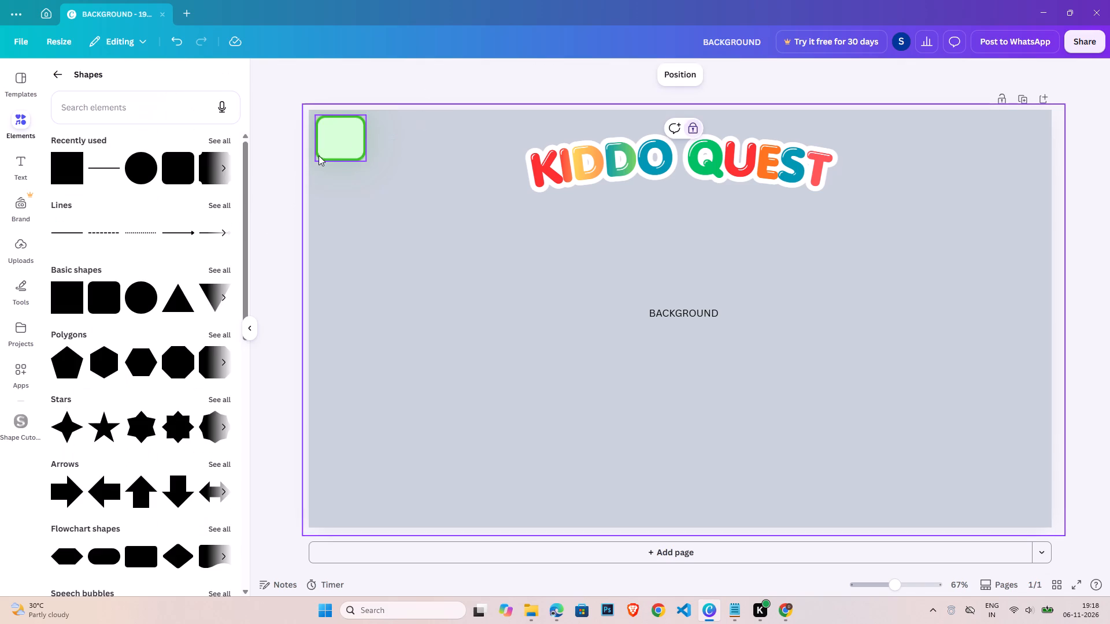
click(322, 155)
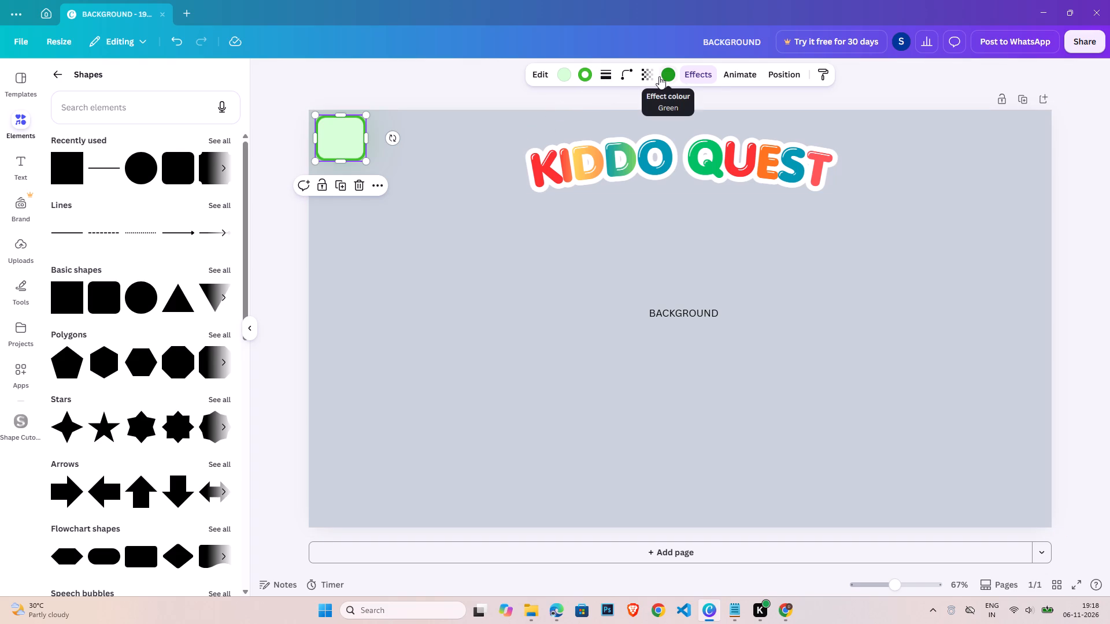
click(569, 73)
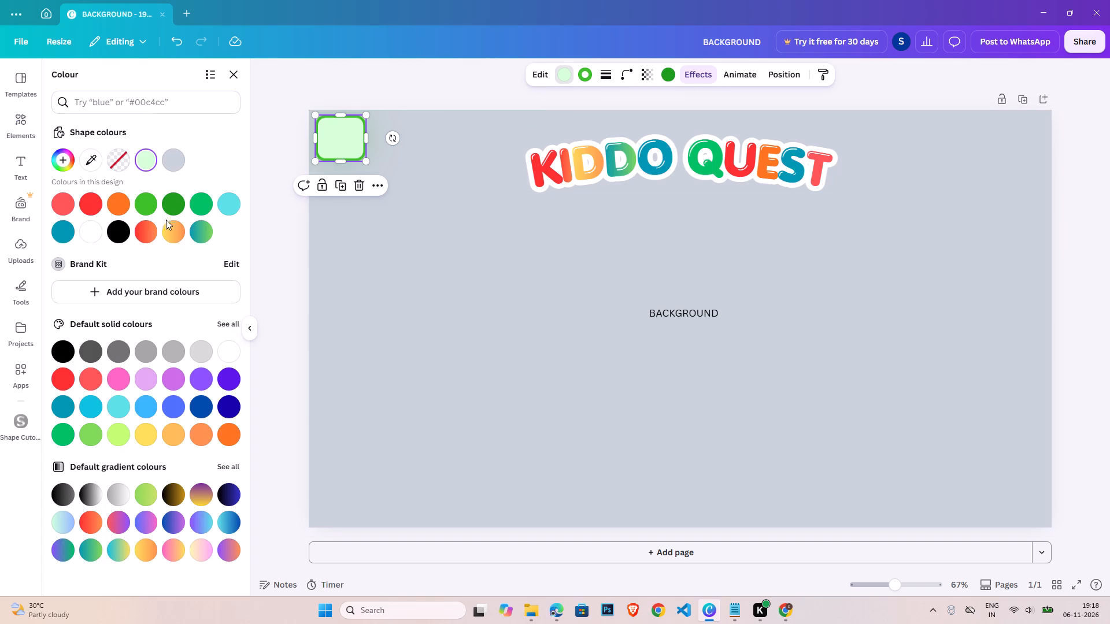
click(90, 233)
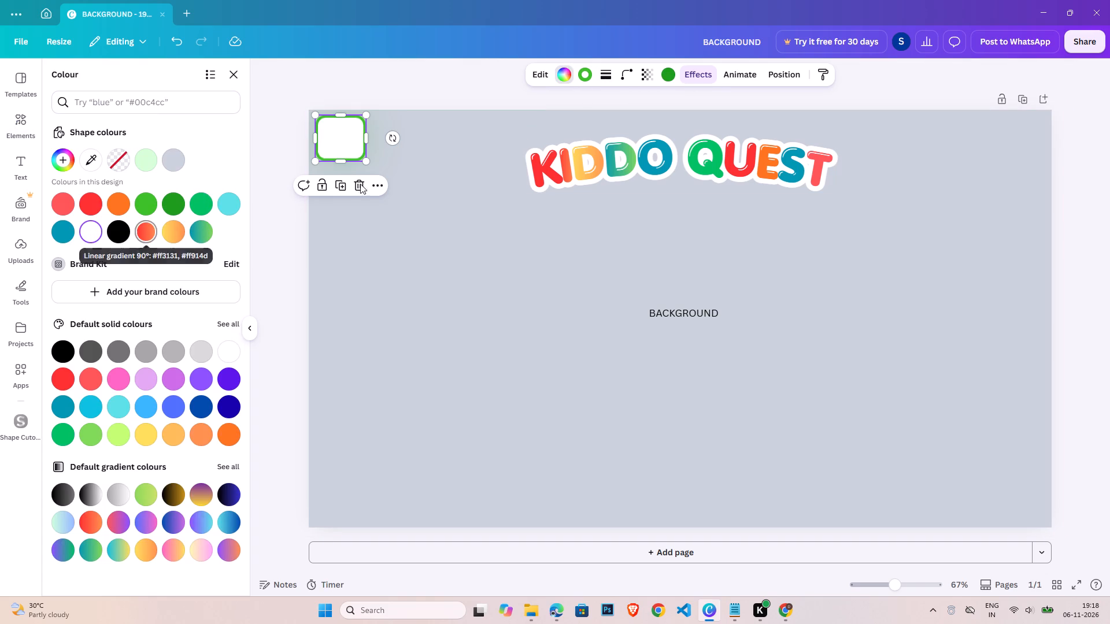
click(587, 73)
click(65, 232)
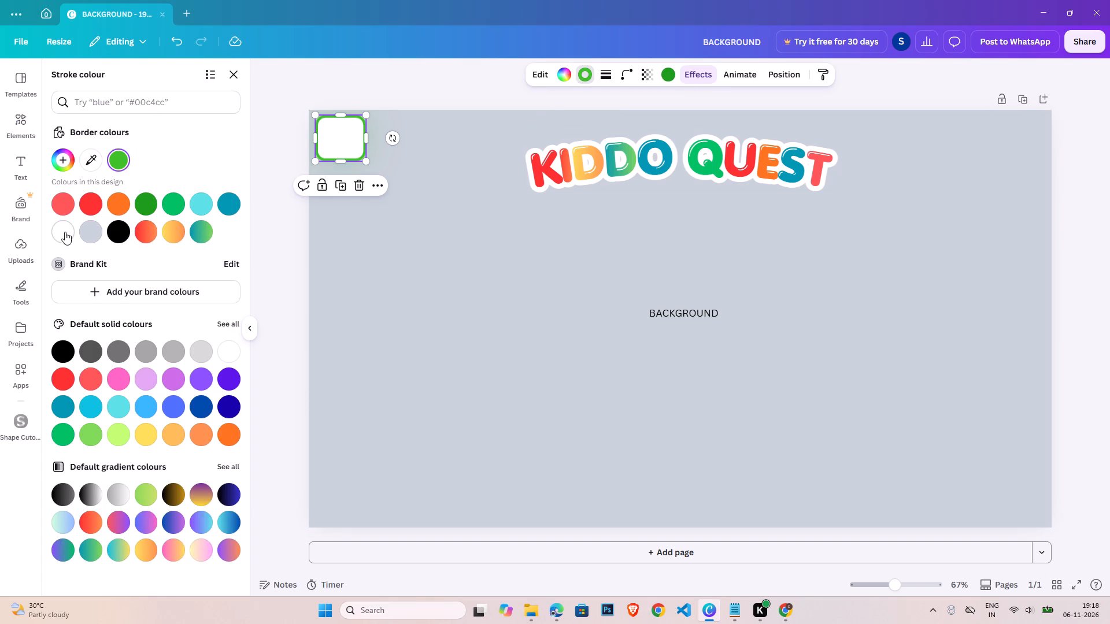
click(667, 77)
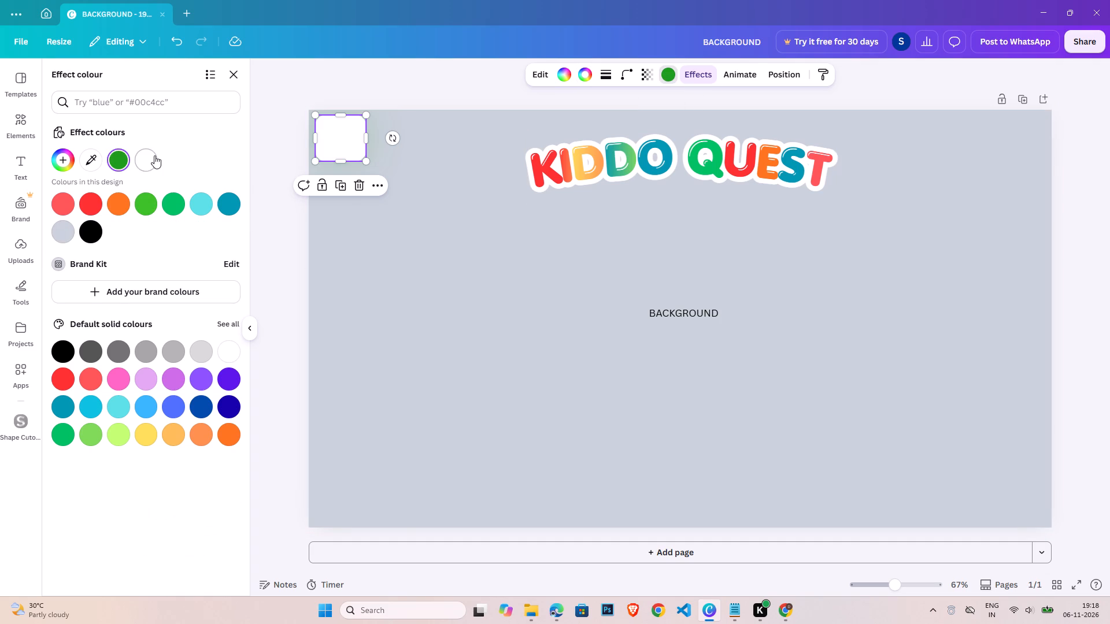
click(153, 155)
double_click(401, 105)
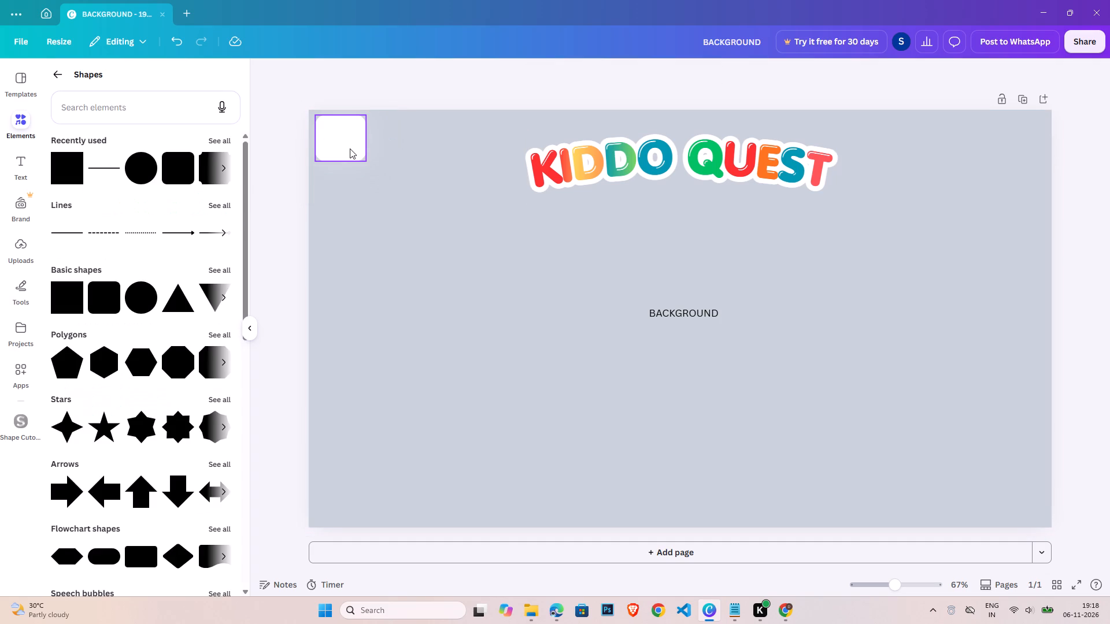
Duplicate the white corner shape and place the copy exactly on top of the original.
click(350, 148)
key(ctrl+c)
key(ctrl+v)
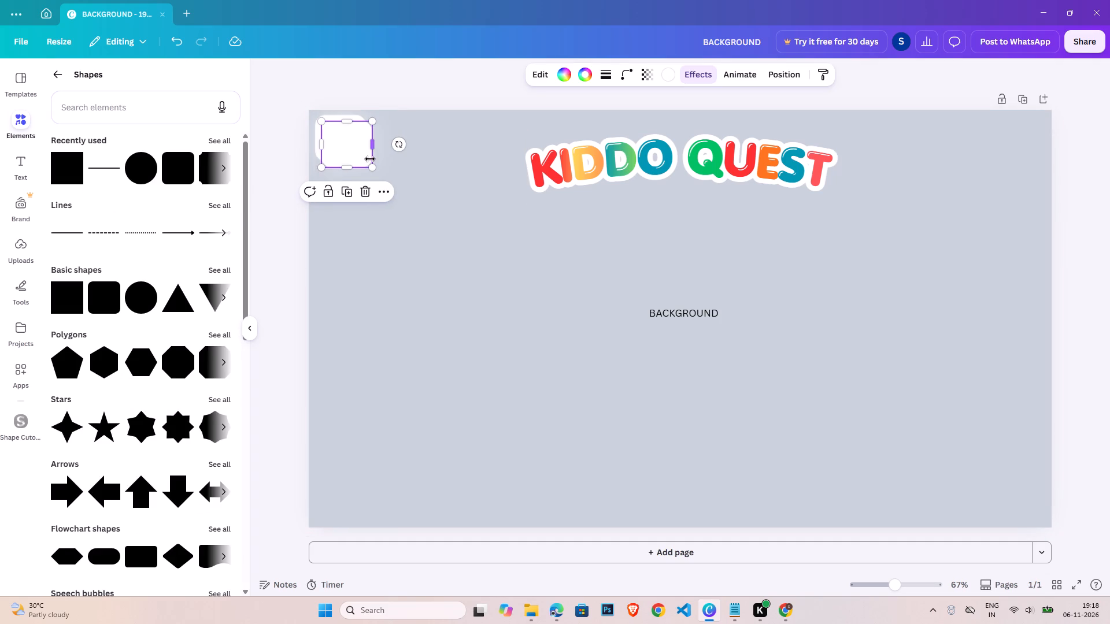
drag(356, 156, 349, 150)
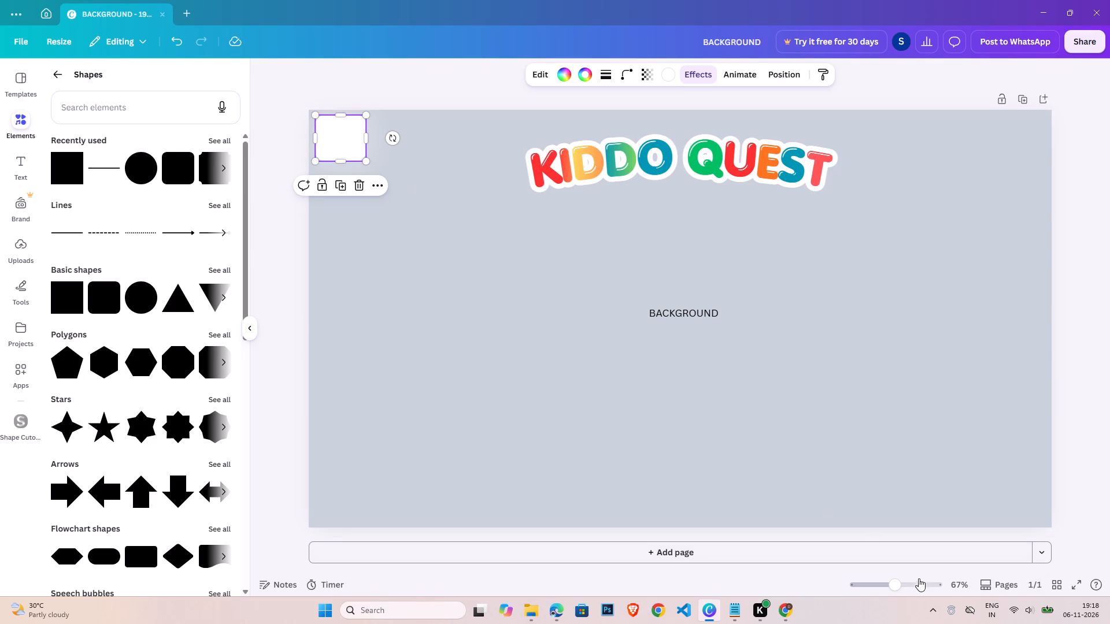
Shrink the copied white shape slightly on all four sides so it sits just inside the original's outline.
click(919, 582)
drag(615, 572, 276, 564)
scroll(347, 306, up, 9)
scroll(347, 318, down, 1)
scroll(347, 318, up, 2)
drag(348, 126, 348, 127)
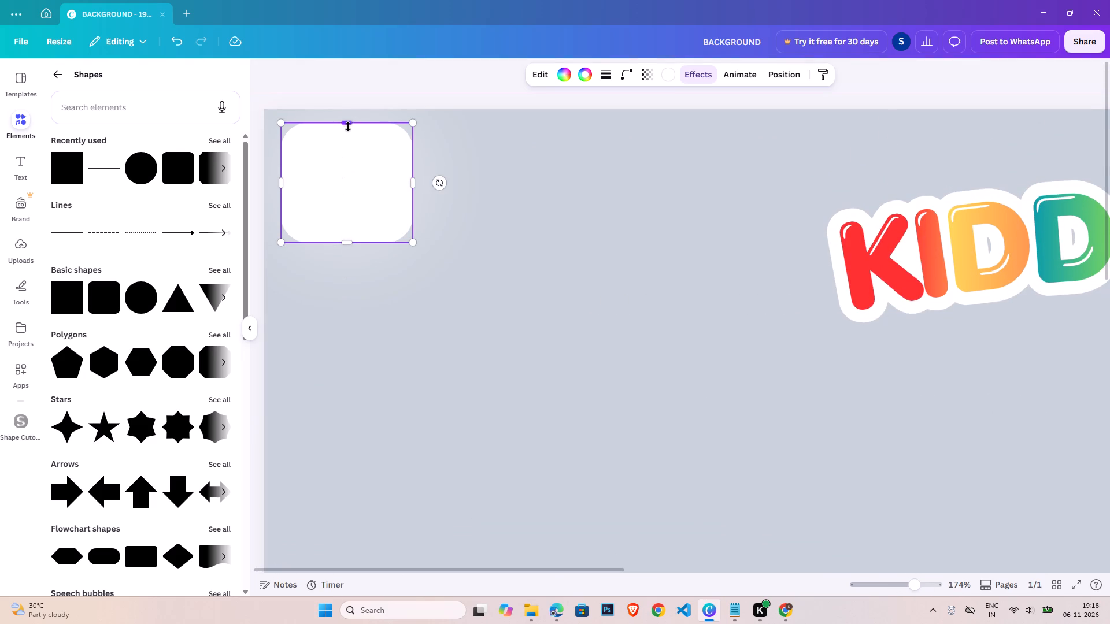
drag(348, 127, 349, 132)
drag(347, 239, 347, 234)
click(412, 186)
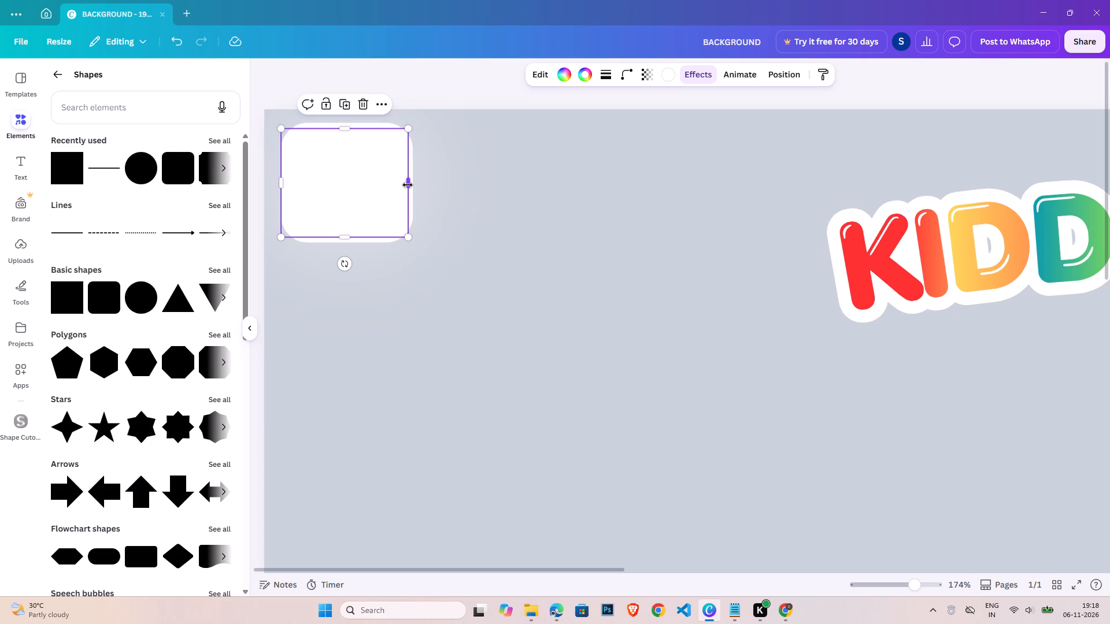
click(282, 185)
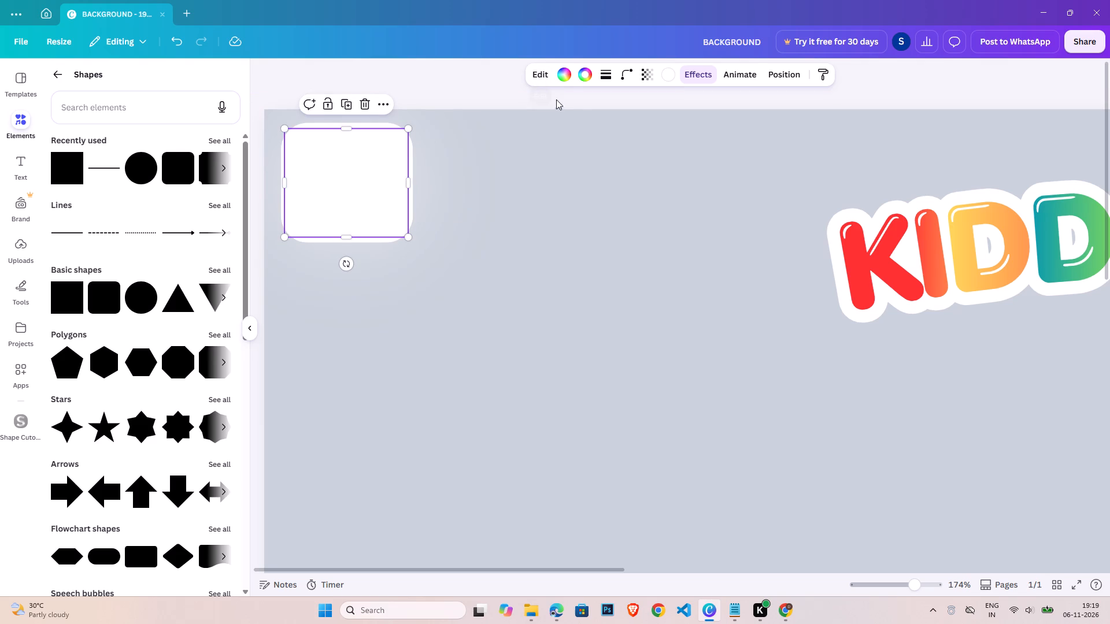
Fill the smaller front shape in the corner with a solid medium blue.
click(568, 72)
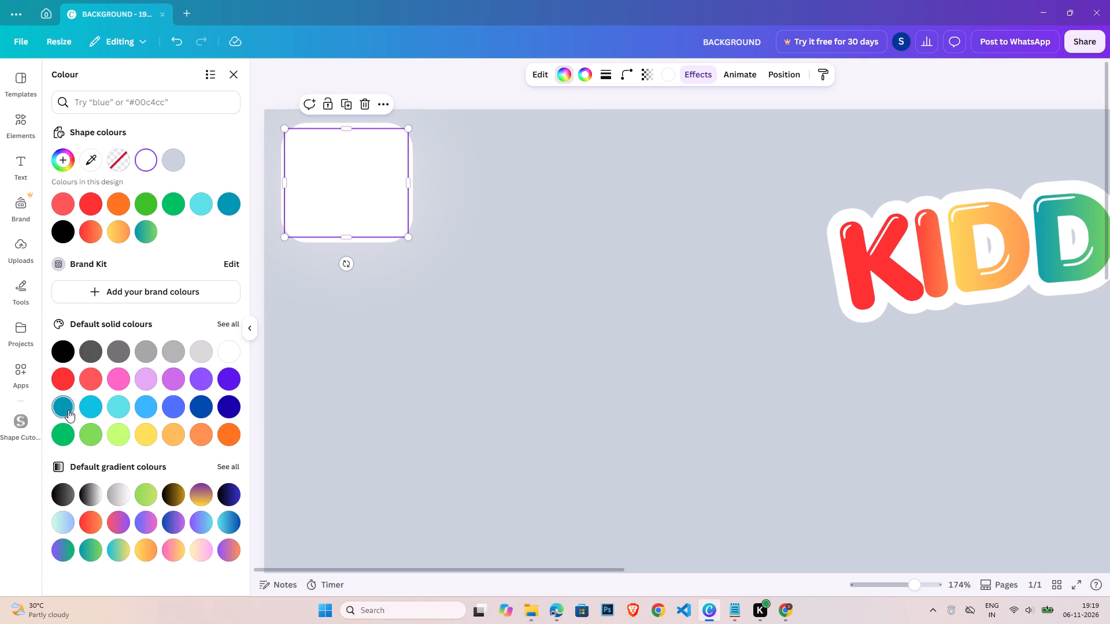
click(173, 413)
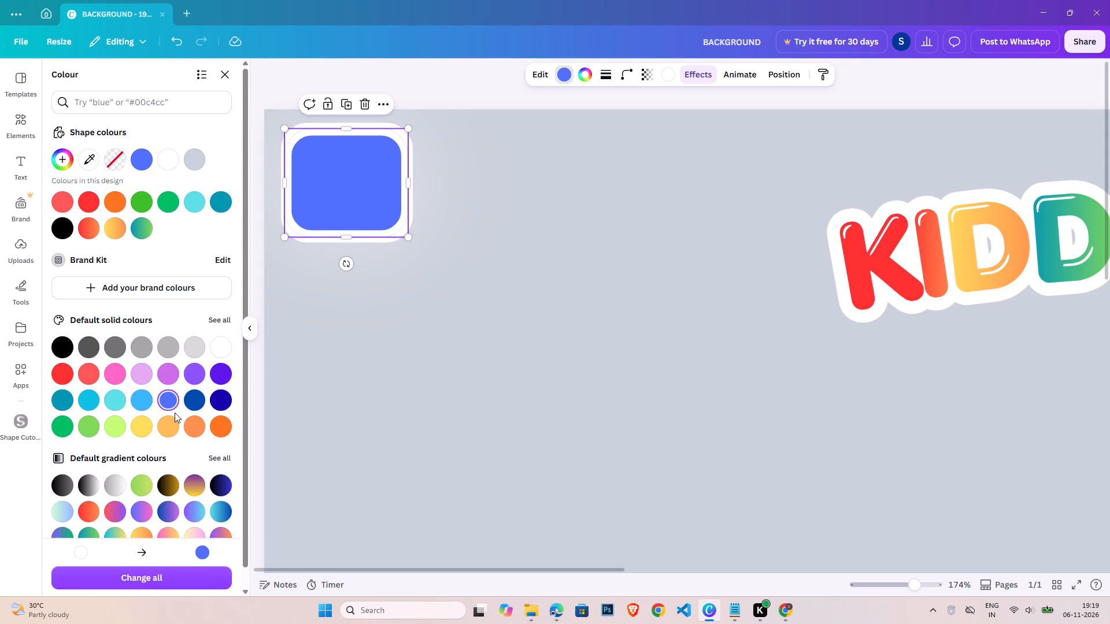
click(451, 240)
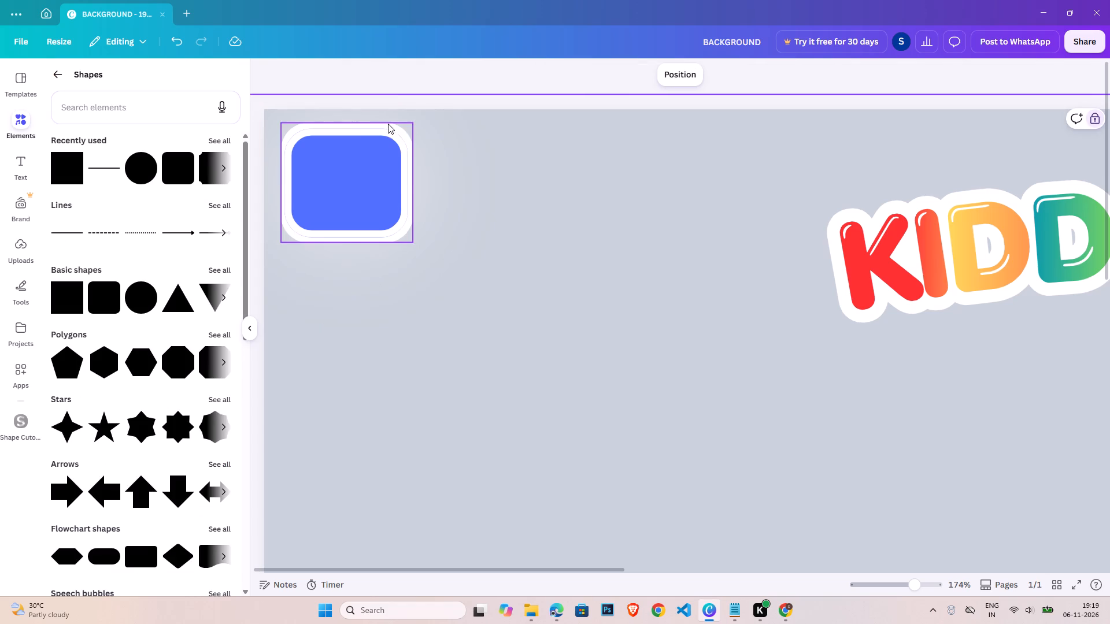
Delete the larger white shape behind the blue one in the corner.
click(388, 124)
key(Delete)
Try the purple-to-green gradient fill on the corner shape, and replace it with the turquoise-to-dark-blue gradient.
click(387, 187)
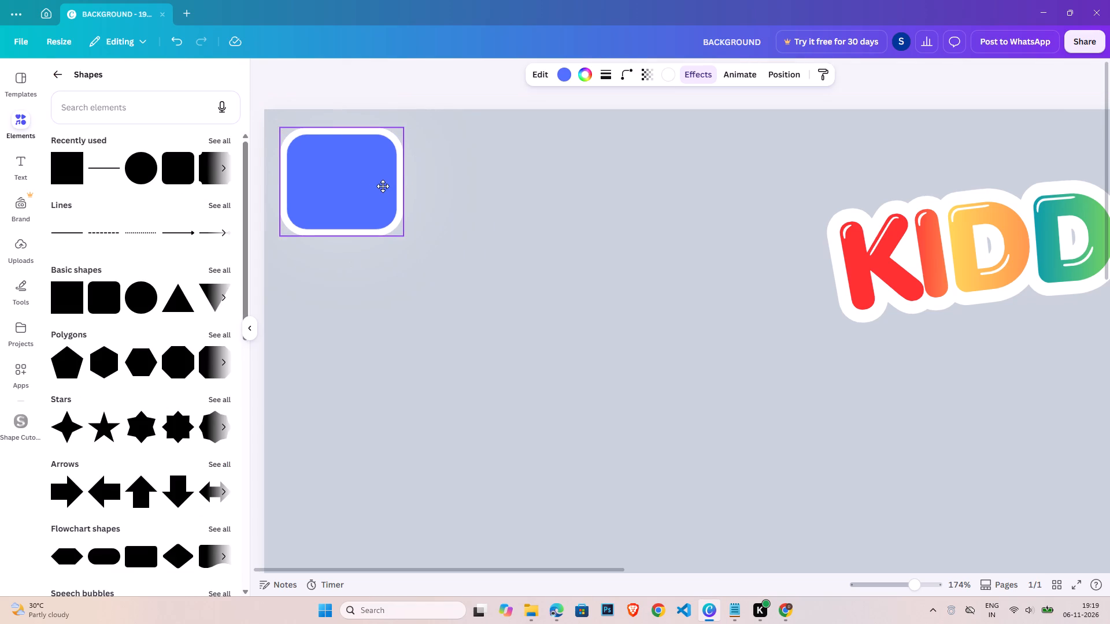
double_click(383, 186)
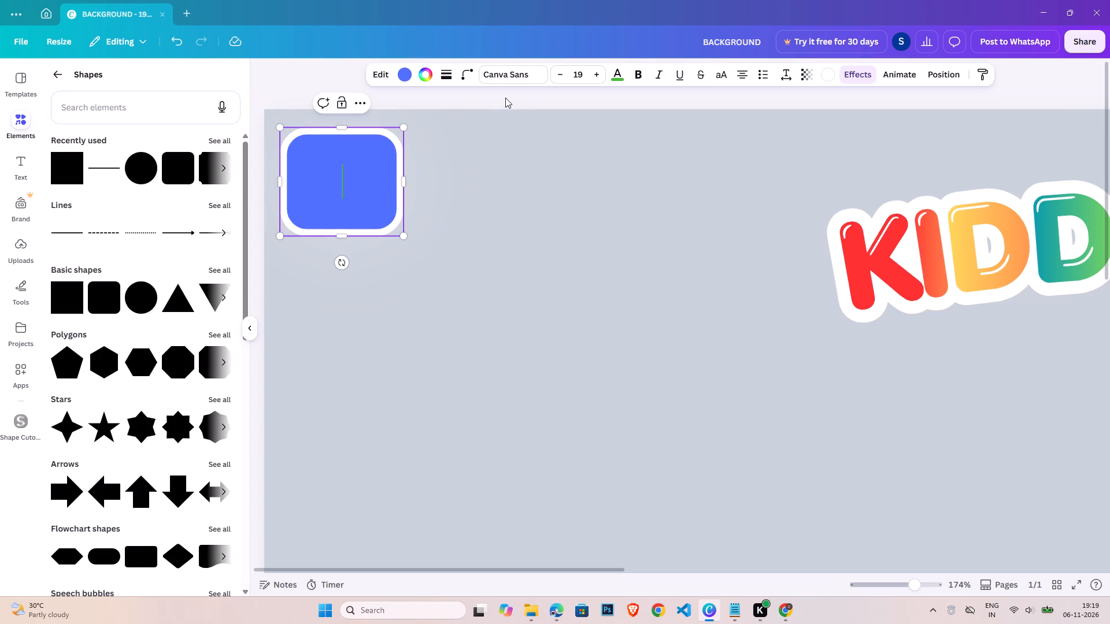
click(408, 66)
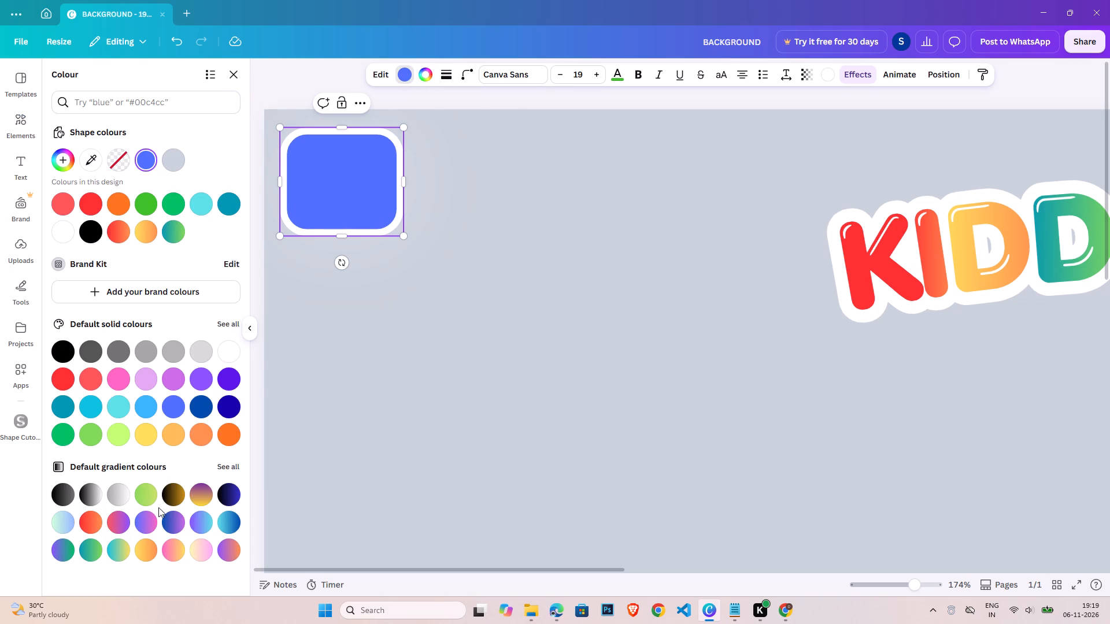
click(59, 556)
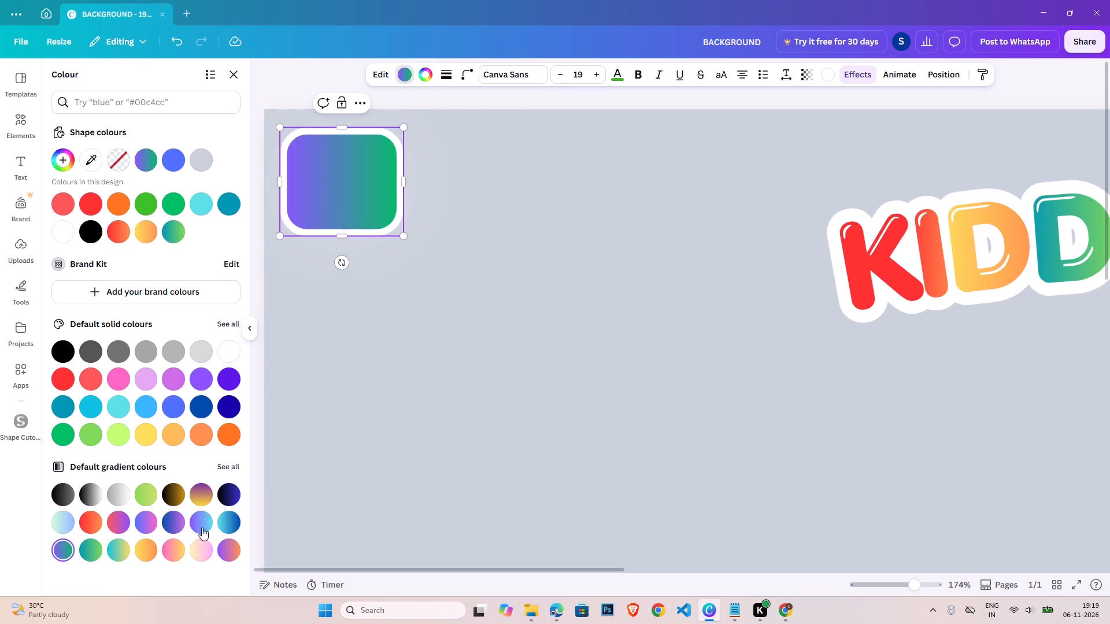
click(231, 525)
click(380, 363)
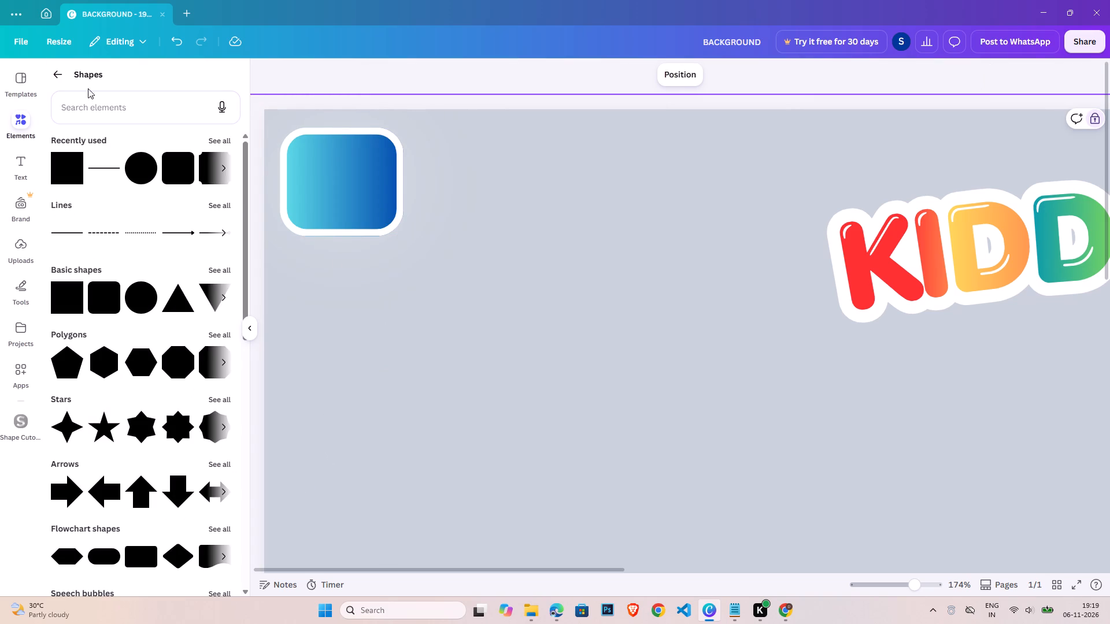
Search the elements library for "home" and show all the matching graphics.
click(60, 70)
click(130, 92)
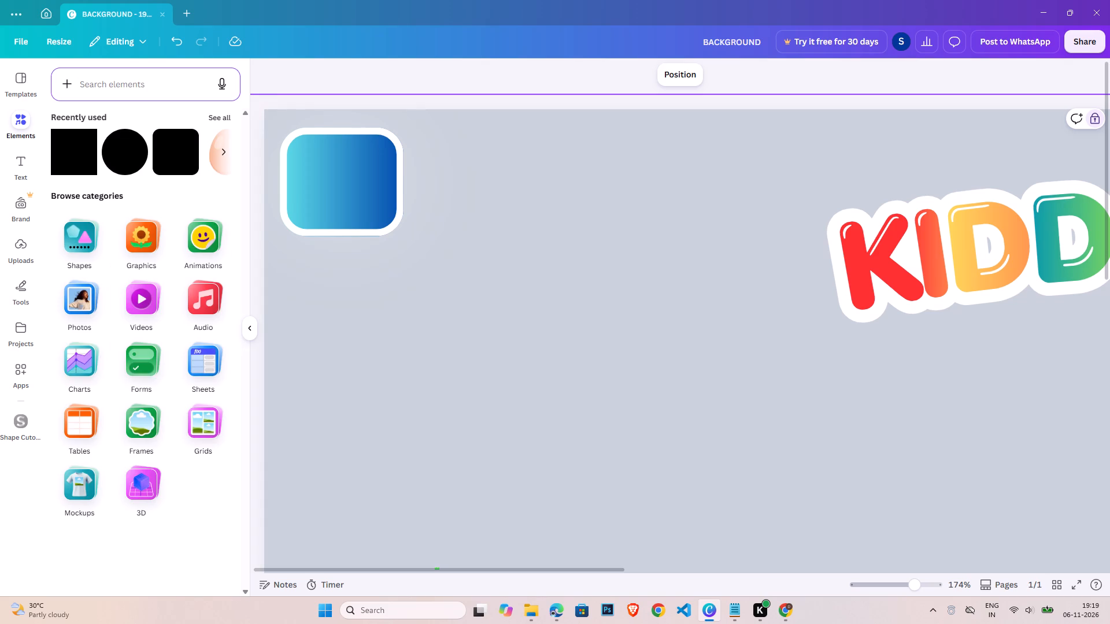
text(home)
key(Return)
click(187, 84)
text(home)
key(Return)
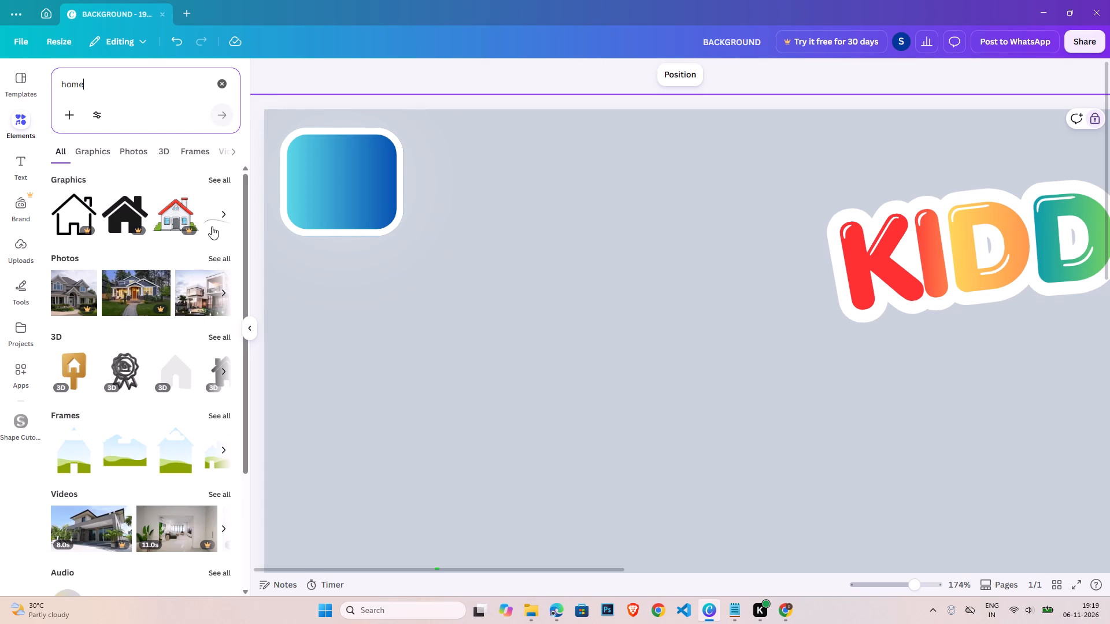
click(223, 181)
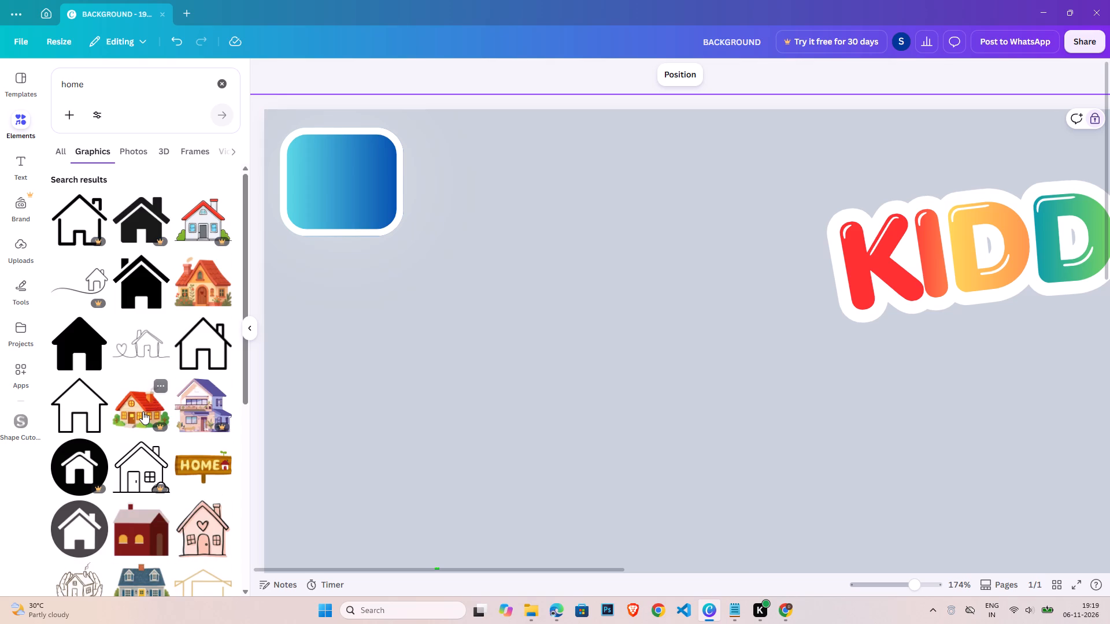
Browse the home graphics and add the white house with a red roof and green bushes to the page.
scroll(154, 418, down, 1)
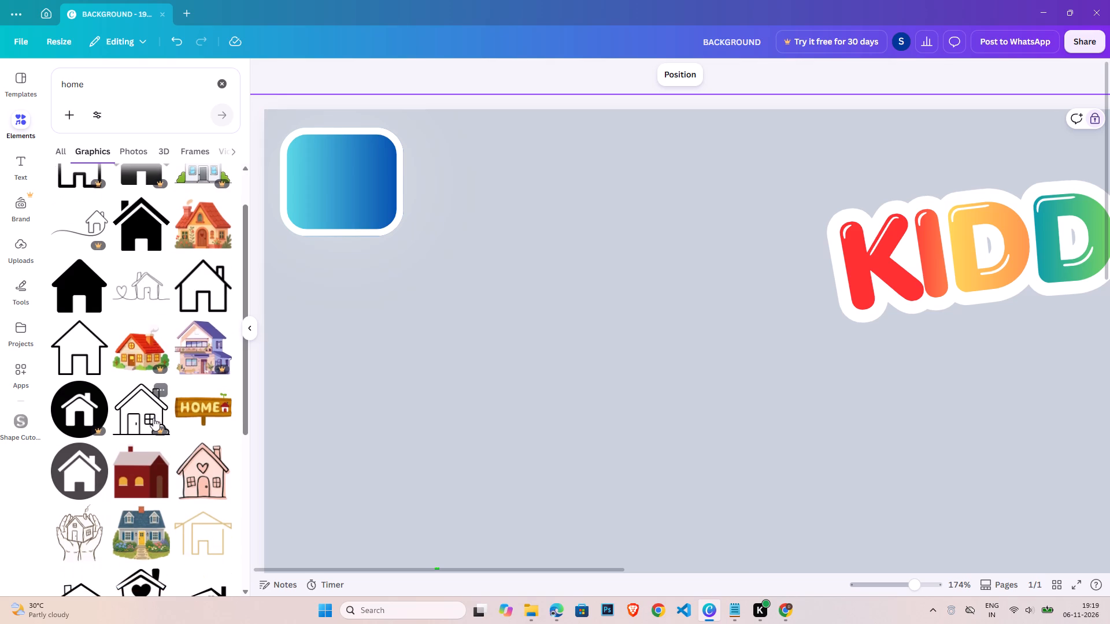
scroll(153, 418, down, 4)
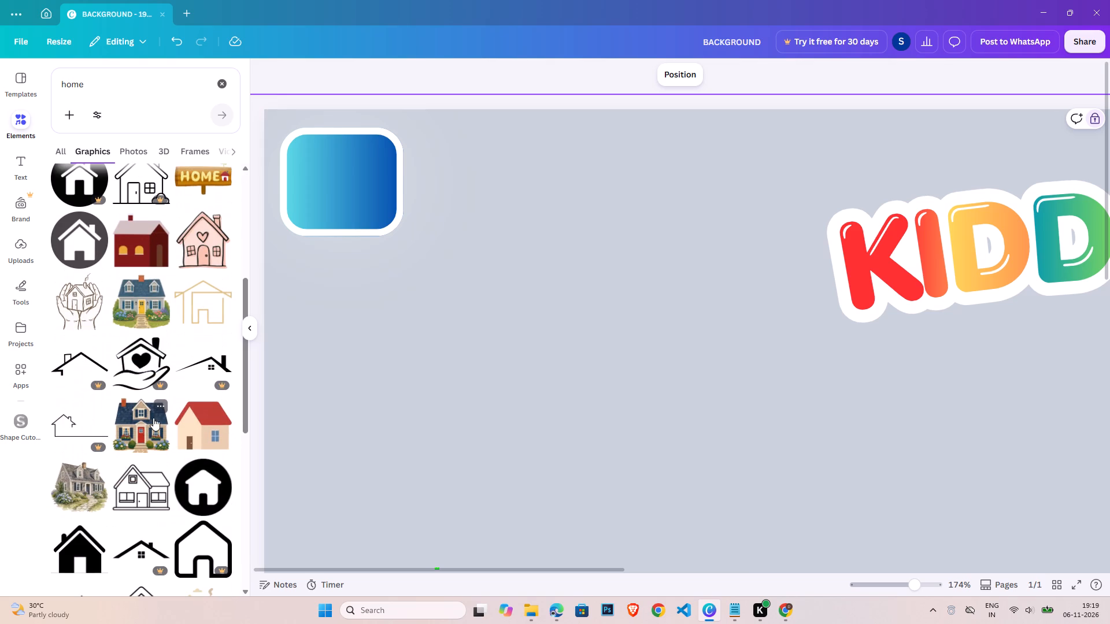
scroll(153, 418, down, 4)
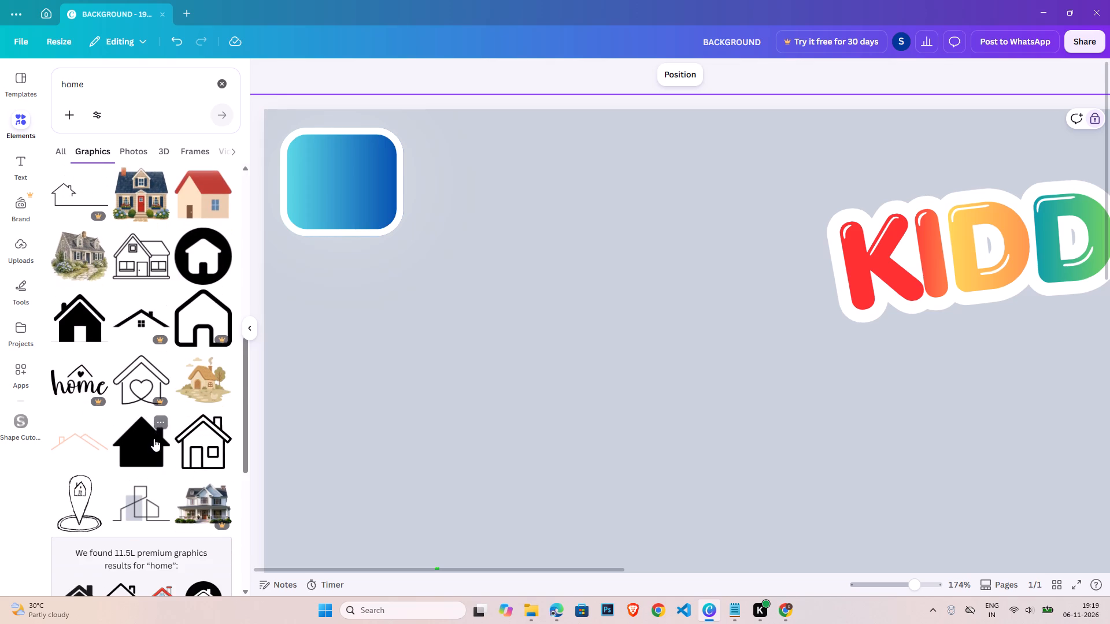
scroll(151, 444, down, 4)
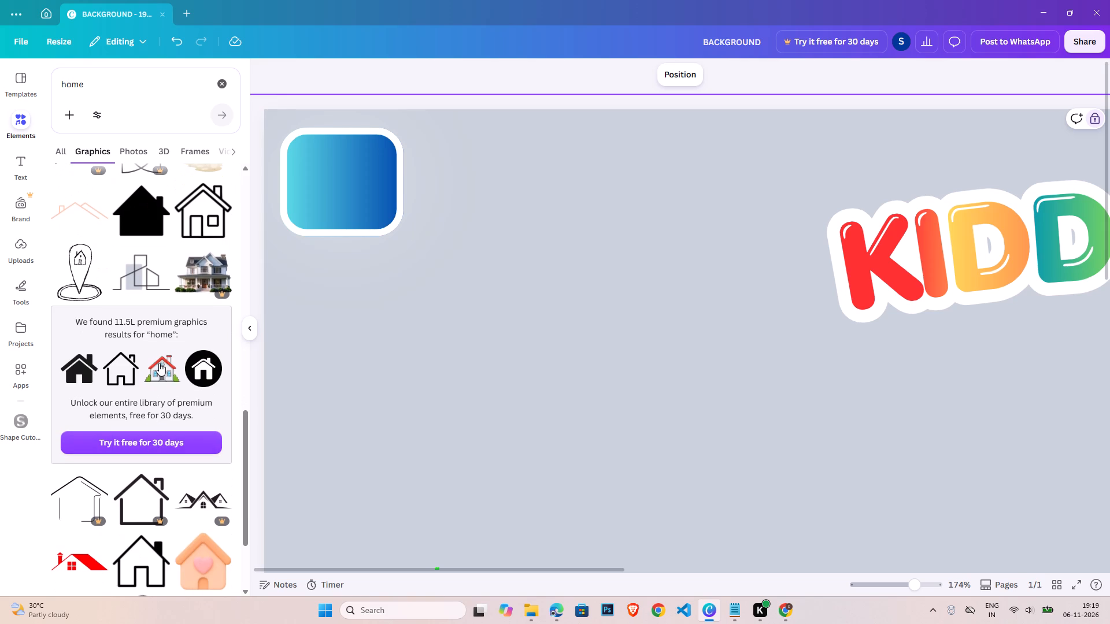
scroll(169, 419, down, 7)
scroll(166, 435, up, 3)
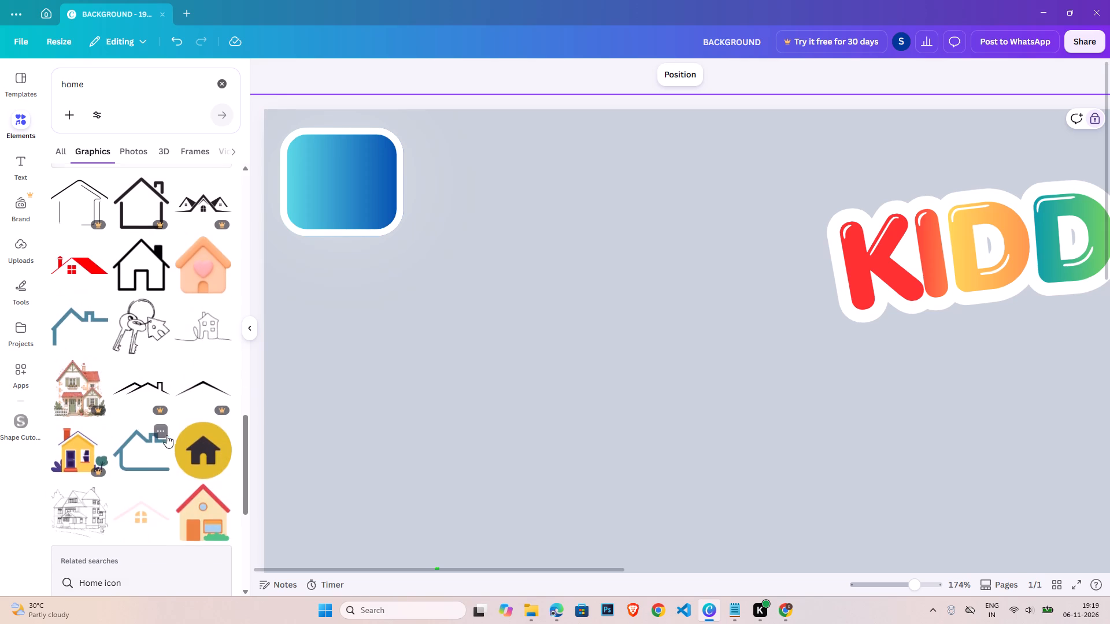
click(165, 236)
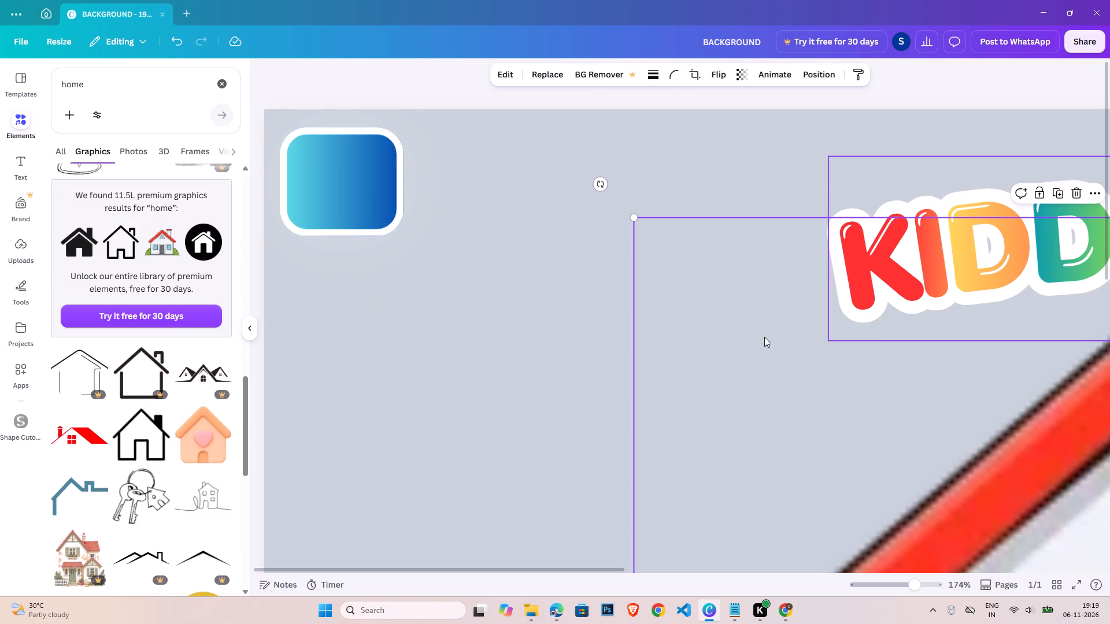
Shrink the house graphic to a small icon and move it to the page's left side, below the corner button.
click(889, 582)
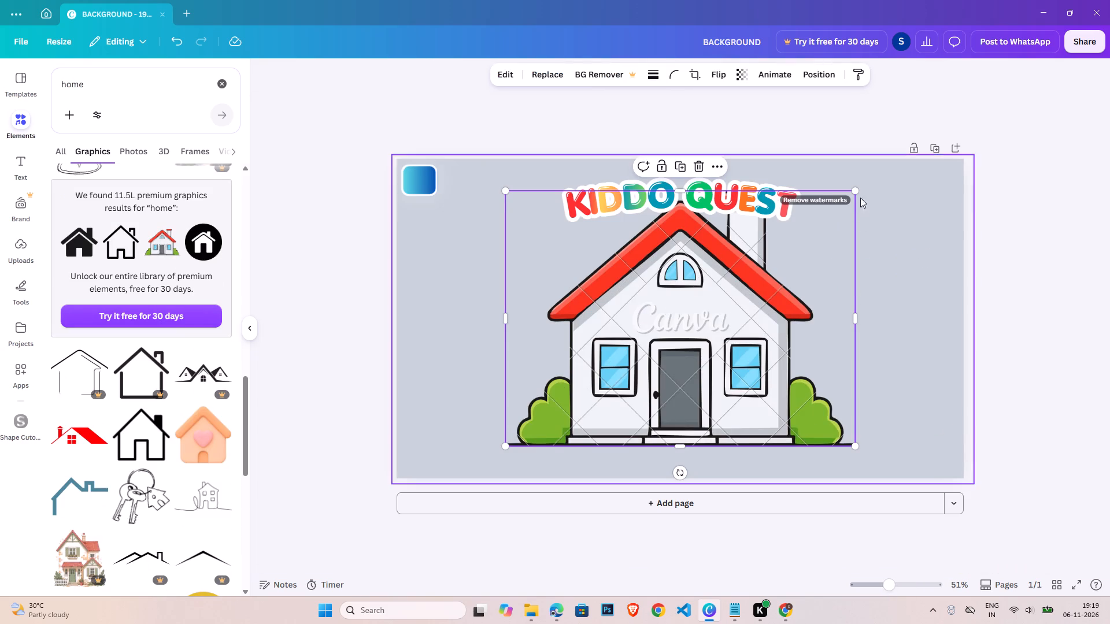
drag(854, 188, 543, 365)
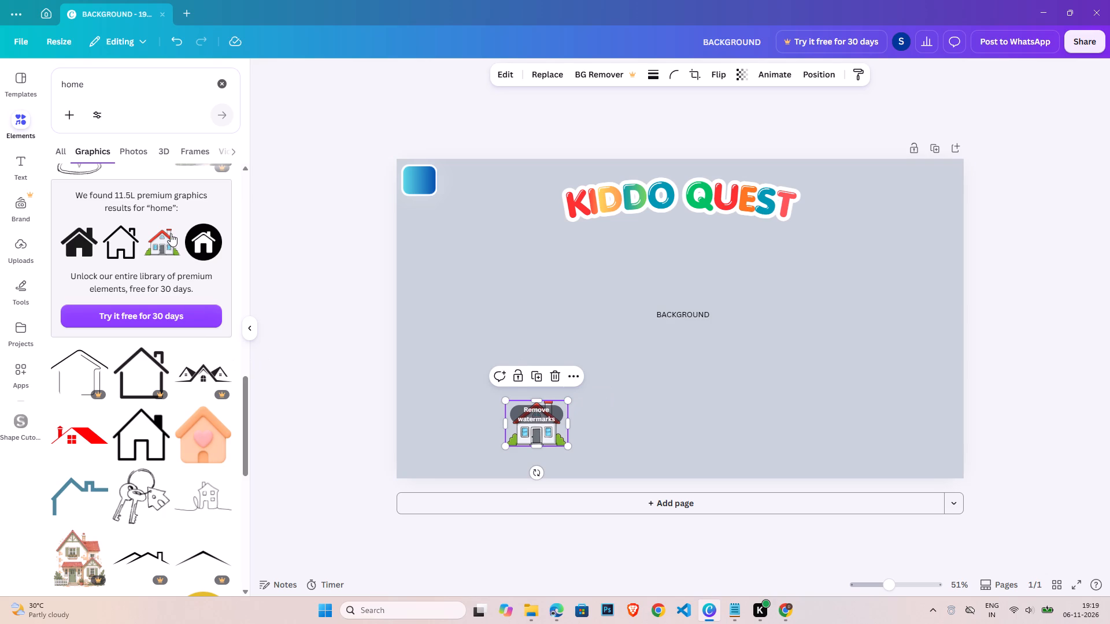
drag(168, 238, 170, 377)
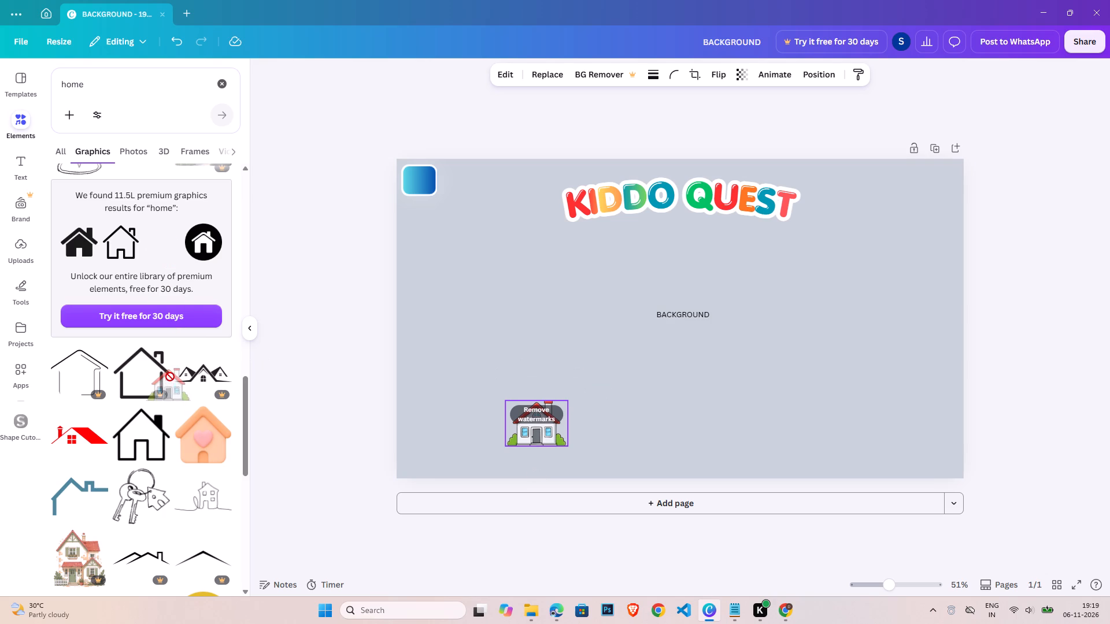
drag(170, 377, 165, 350)
drag(544, 431, 479, 288)
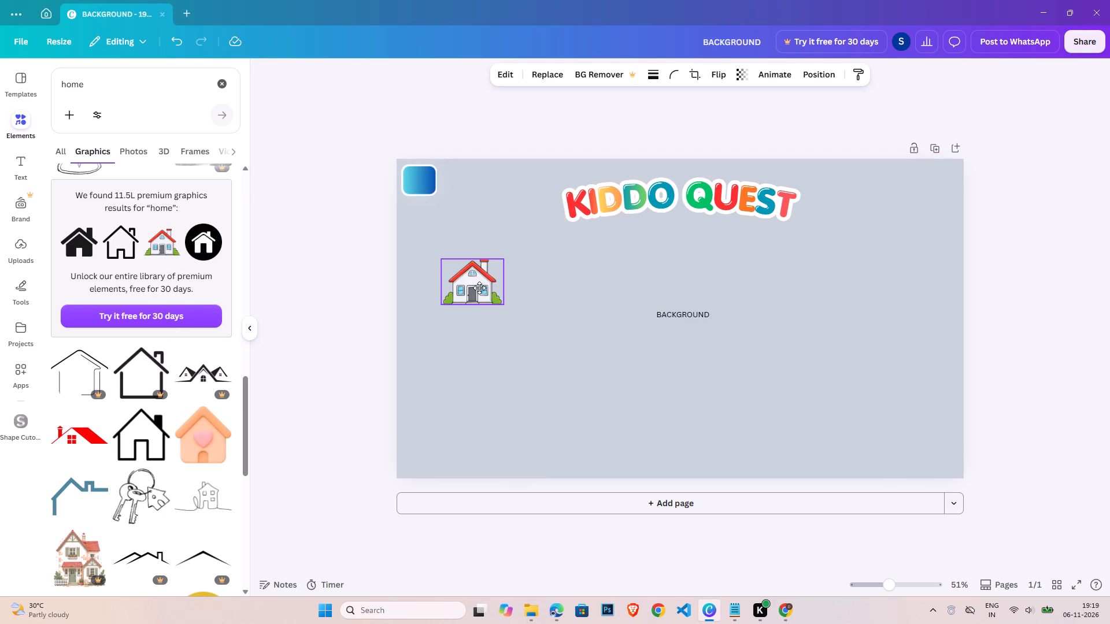
drag(479, 288, 471, 291)
Delete the small watermarked house graphic with green bushes from the page.
double_click(472, 301)
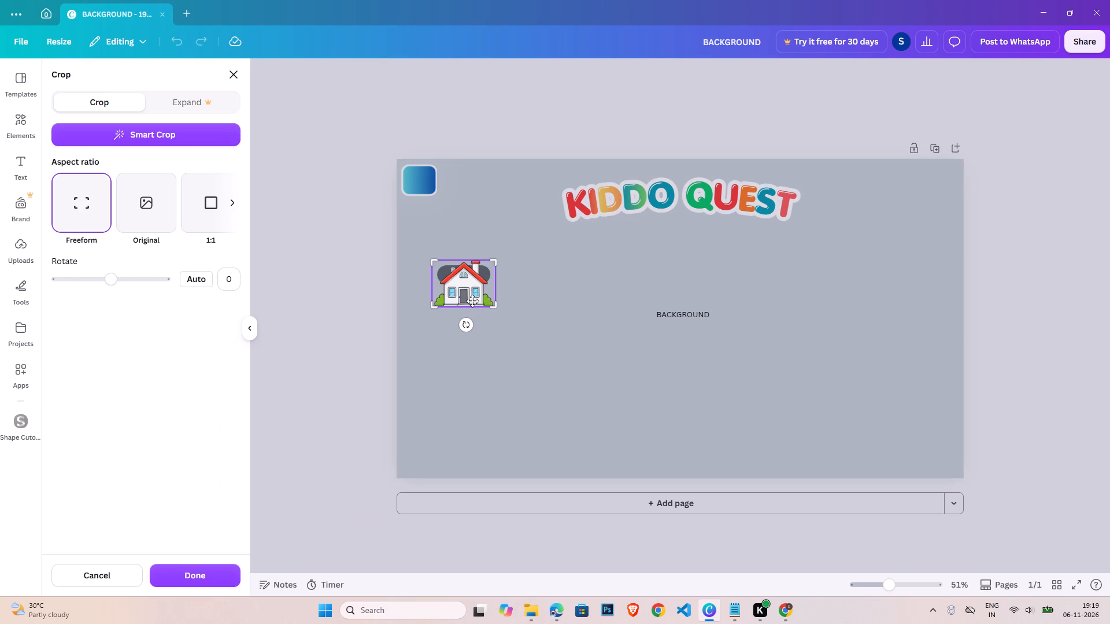
drag(472, 293, 497, 373)
drag(462, 289, 506, 281)
click(393, 273)
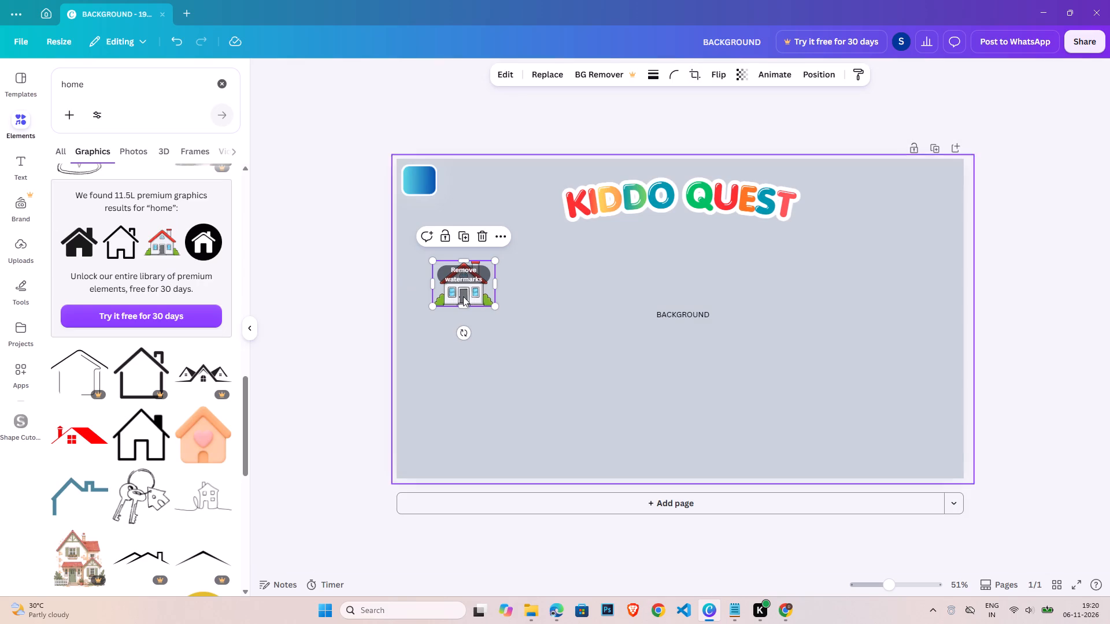
drag(473, 298, 505, 278)
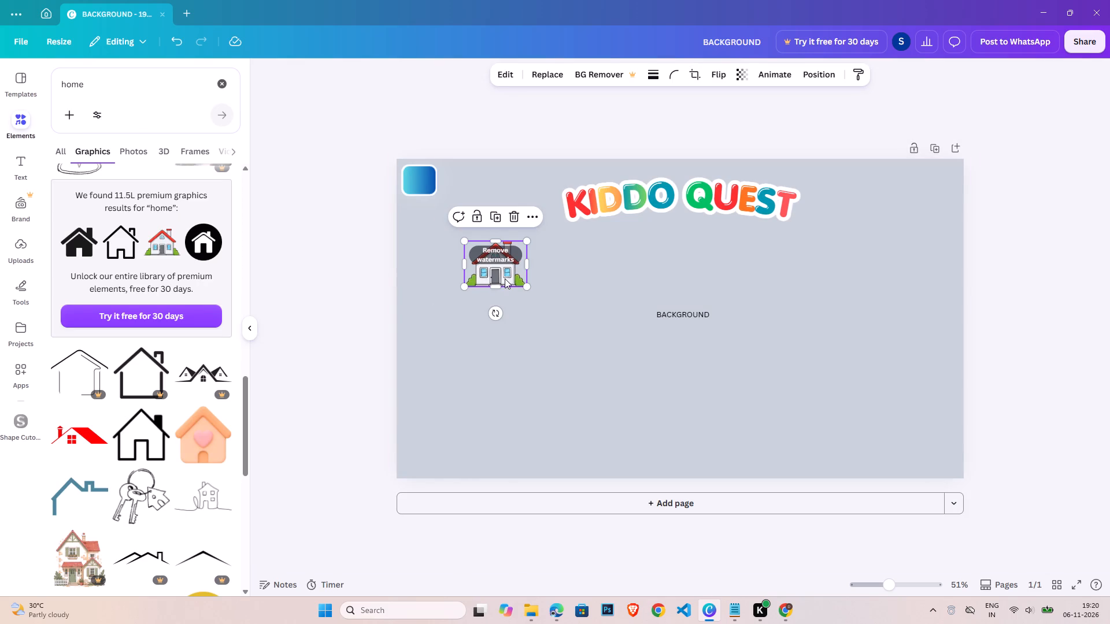
key(Delete)
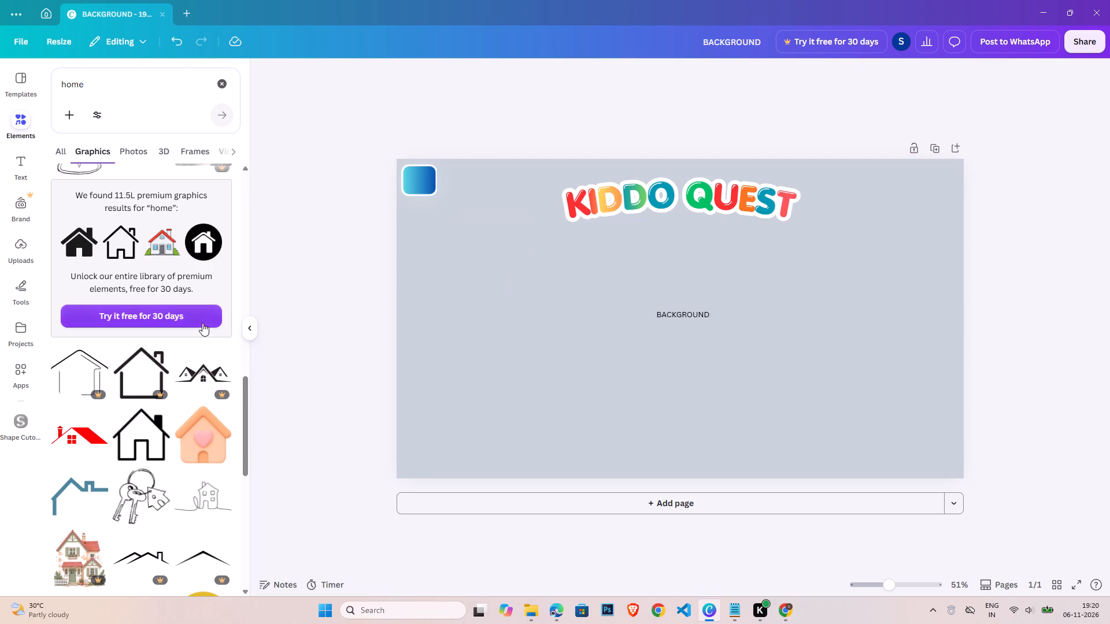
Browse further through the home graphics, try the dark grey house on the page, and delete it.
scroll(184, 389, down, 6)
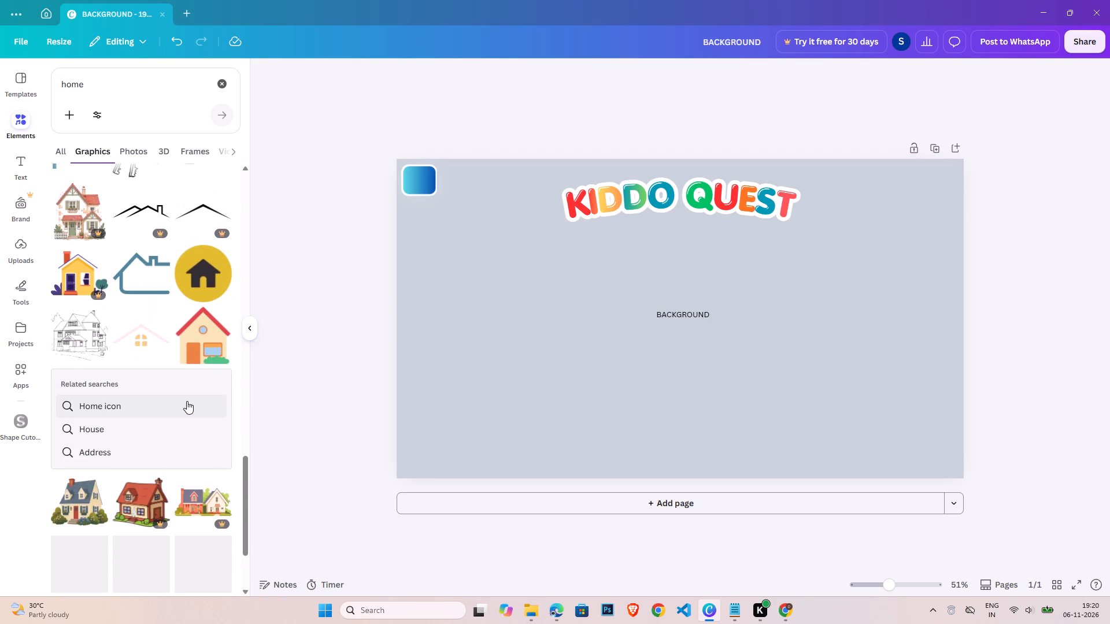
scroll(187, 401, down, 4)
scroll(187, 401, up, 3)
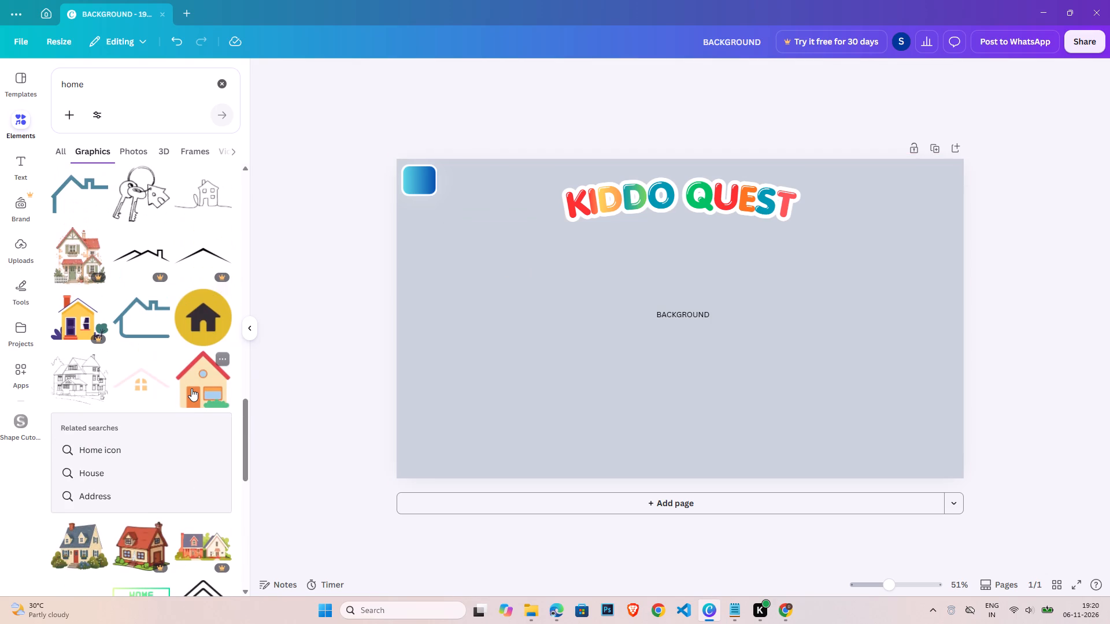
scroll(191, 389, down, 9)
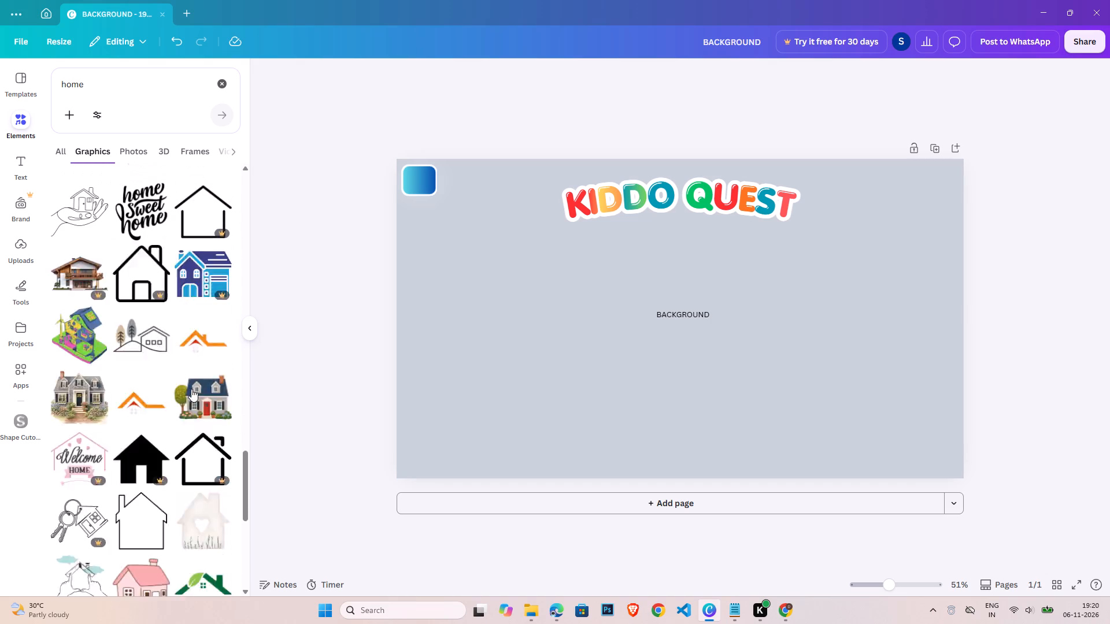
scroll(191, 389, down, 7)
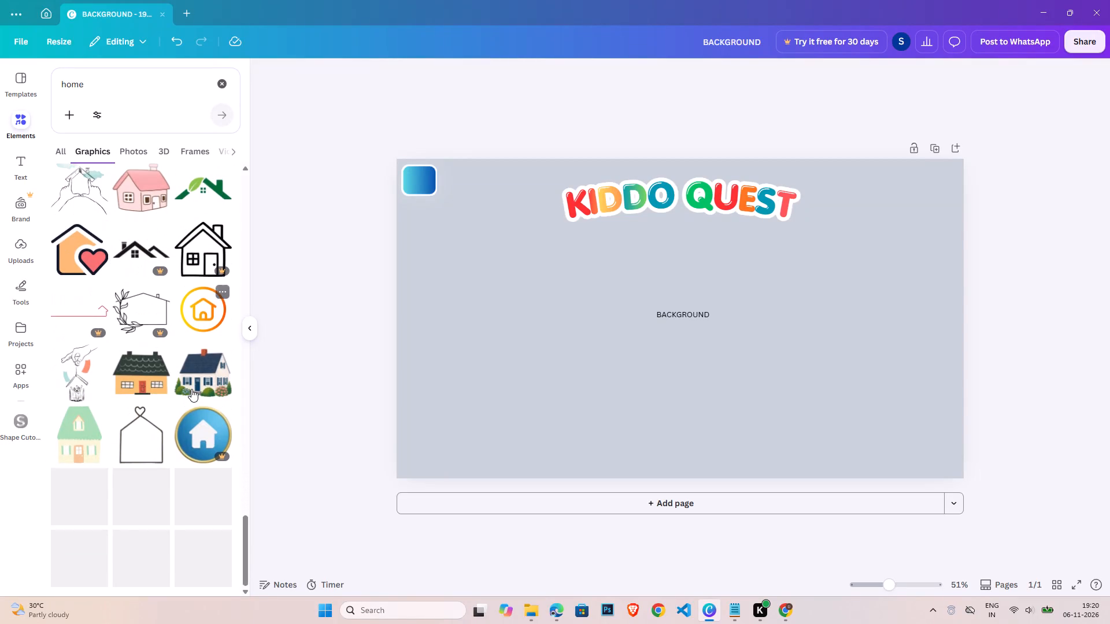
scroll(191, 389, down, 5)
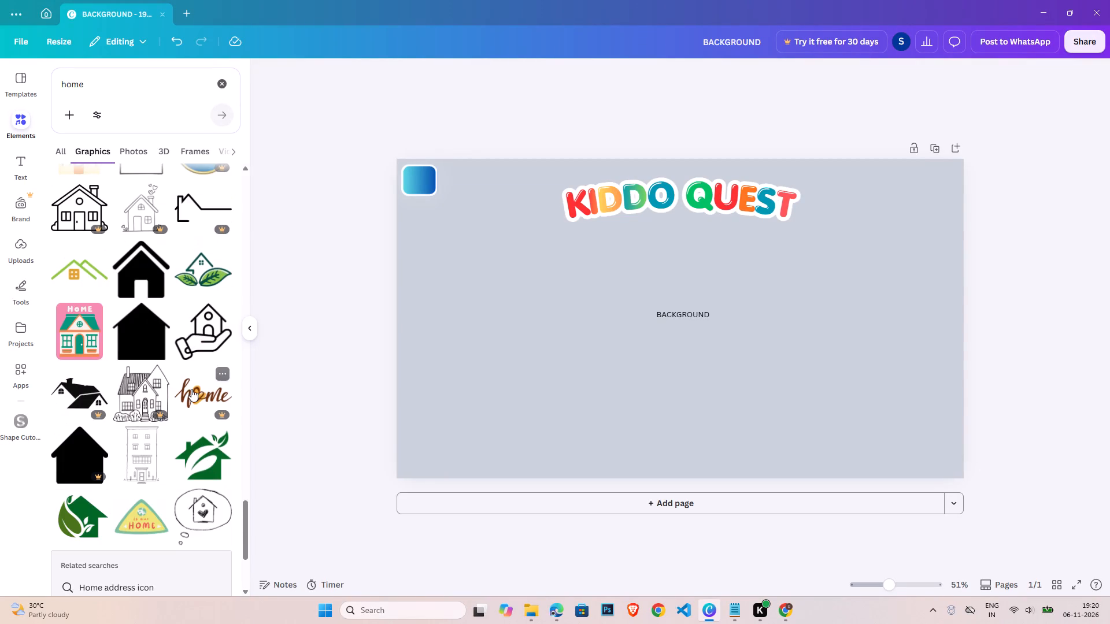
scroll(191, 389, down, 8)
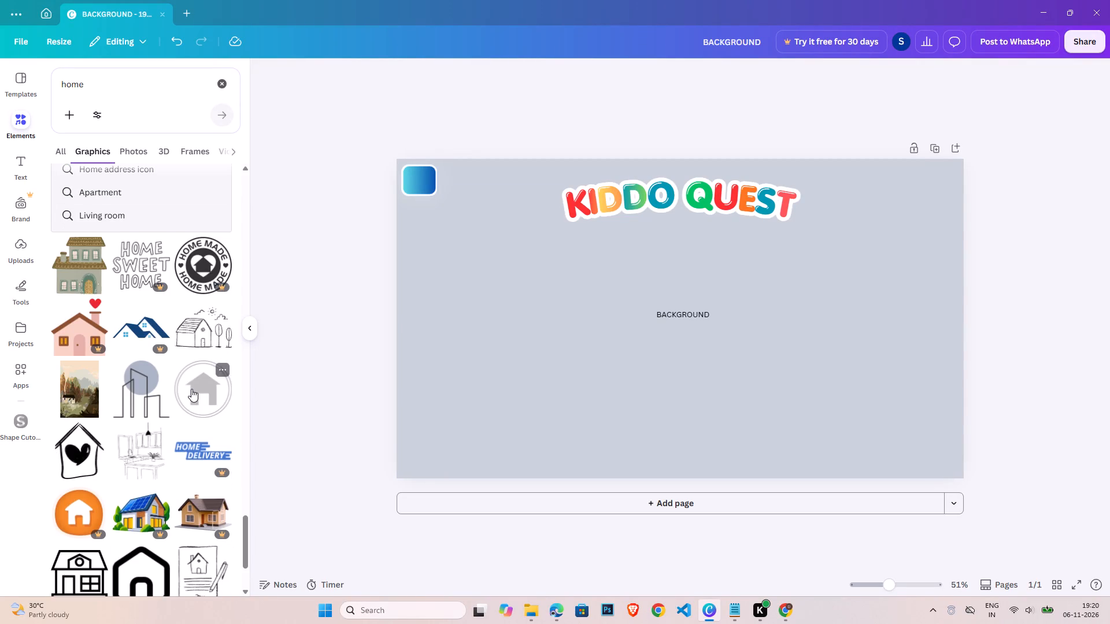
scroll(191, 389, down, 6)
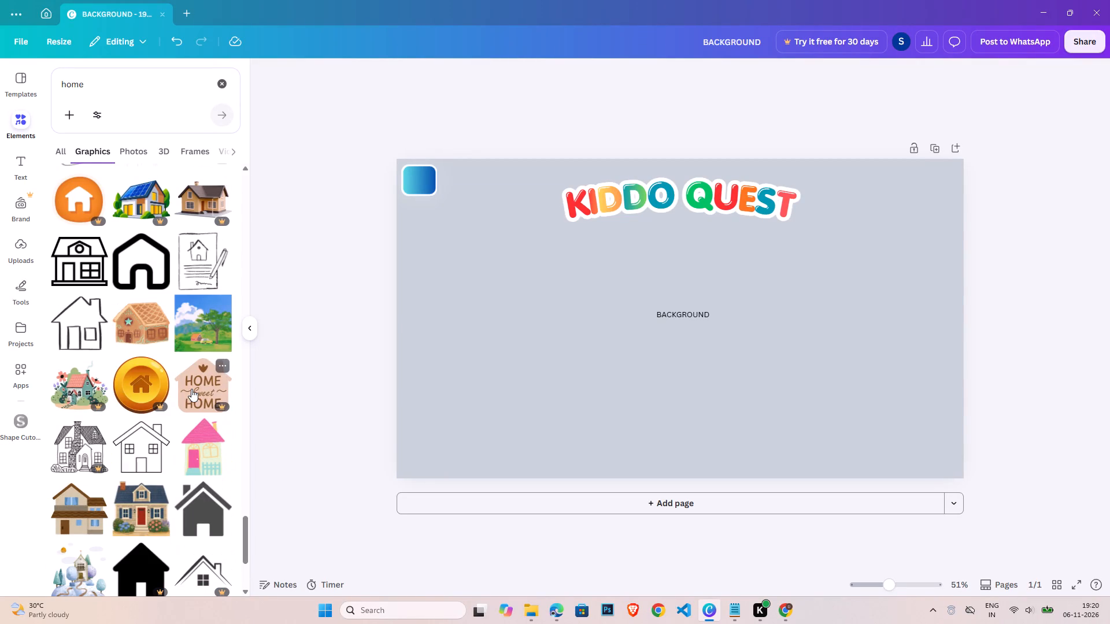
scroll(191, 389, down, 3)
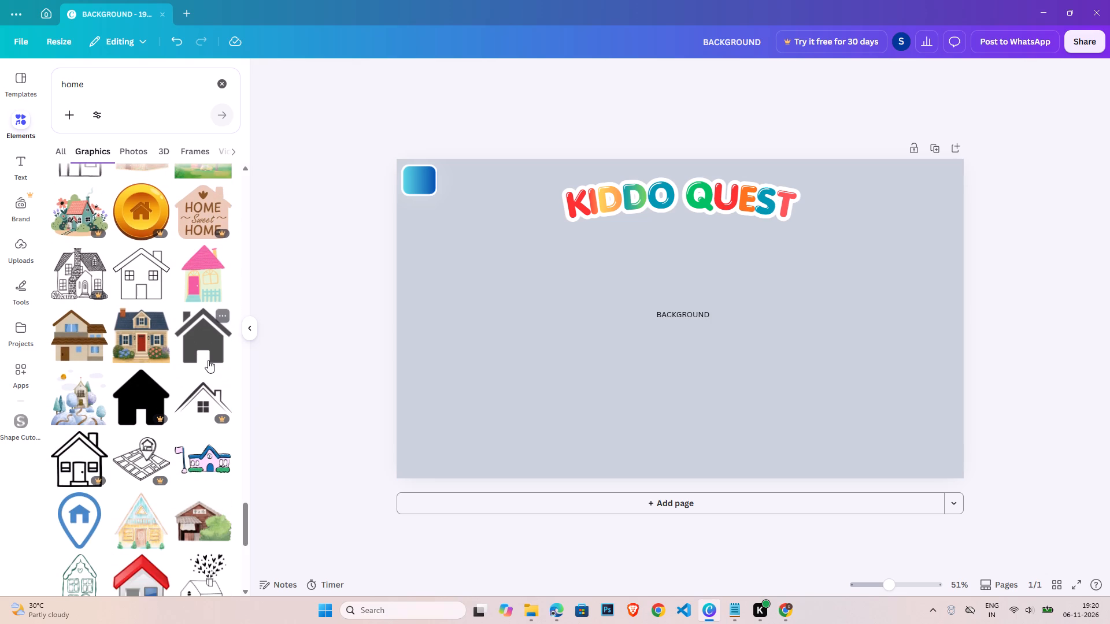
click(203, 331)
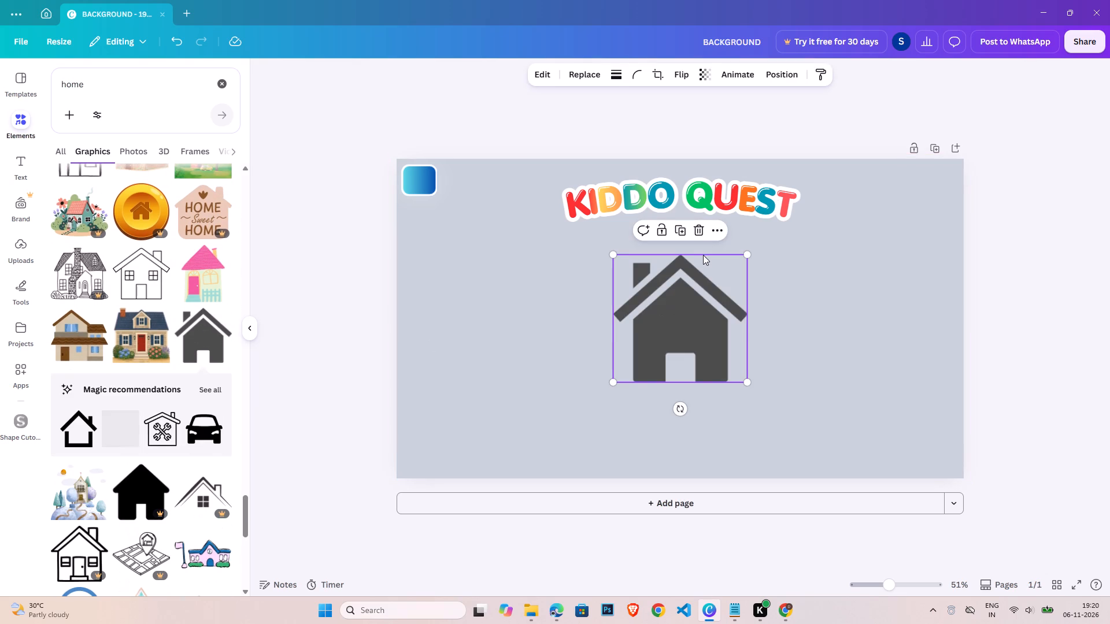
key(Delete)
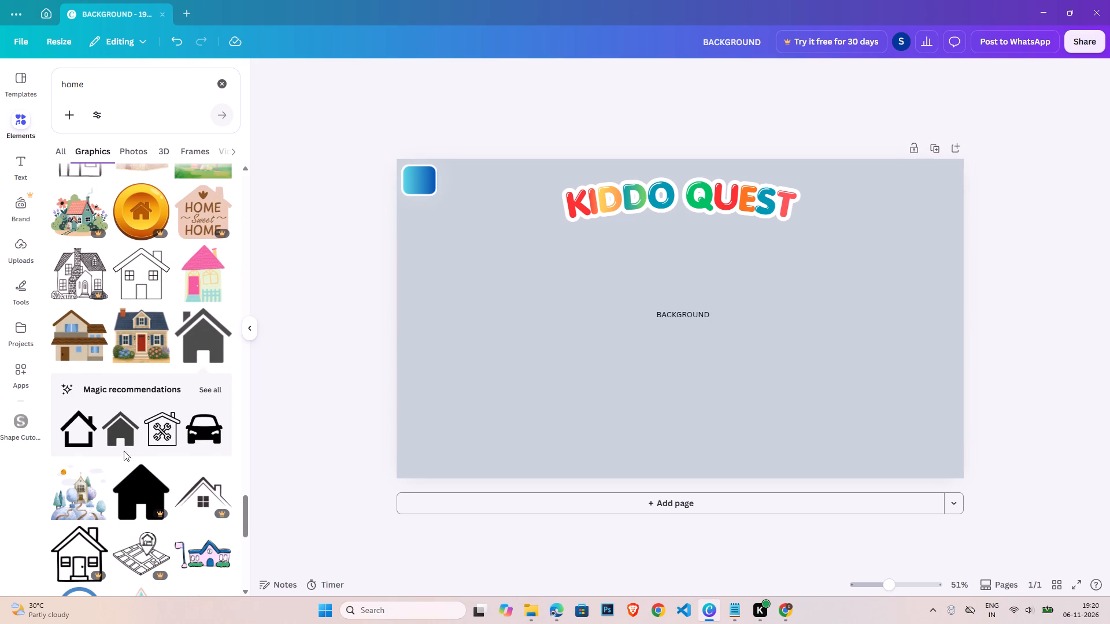
Add the light grey house with a red roof and blue window, placing it just below the corner button.
scroll(278, 398, down, 3)
scroll(175, 425, down, 3)
click(126, 442)
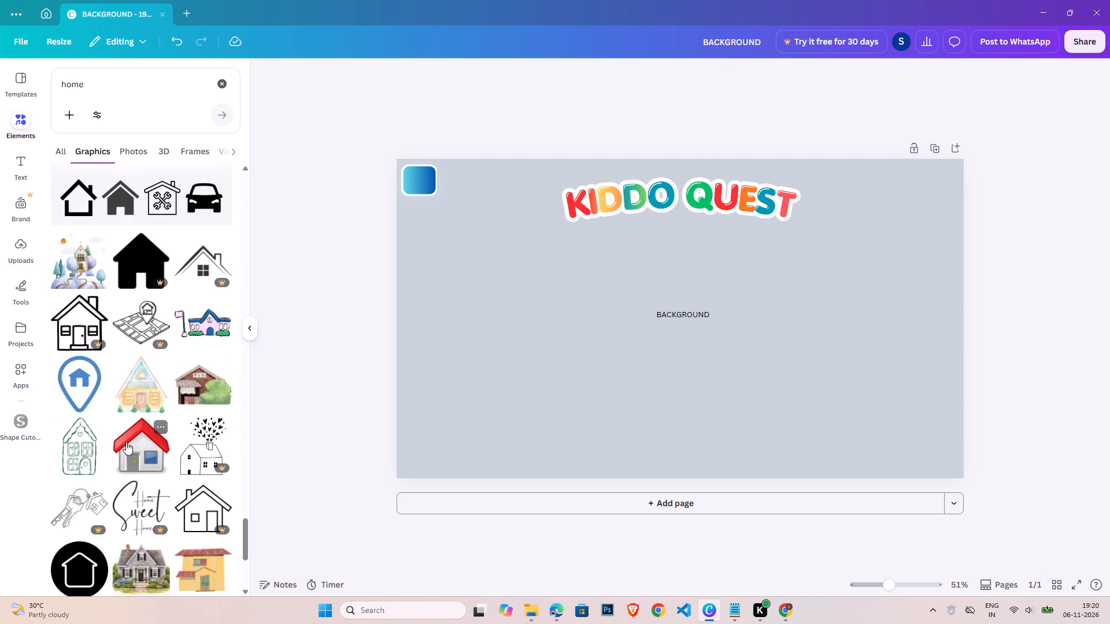
drag(691, 344, 502, 299)
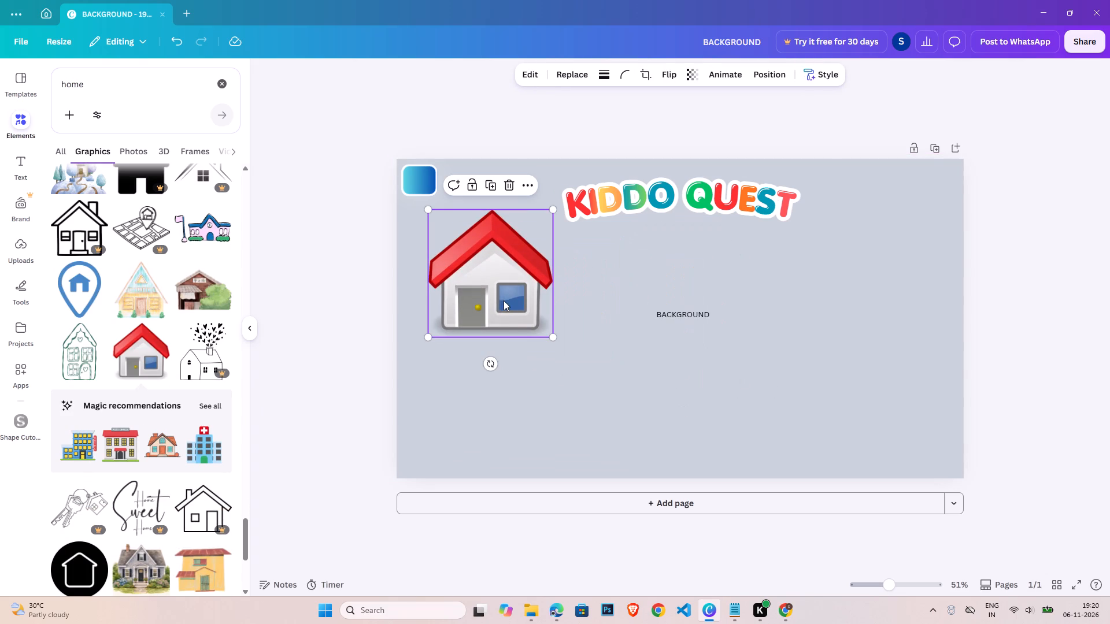
Enlarge the blue-gradient corner button slightly, keeping its upper-left corner in place.
click(424, 189)
click(442, 198)
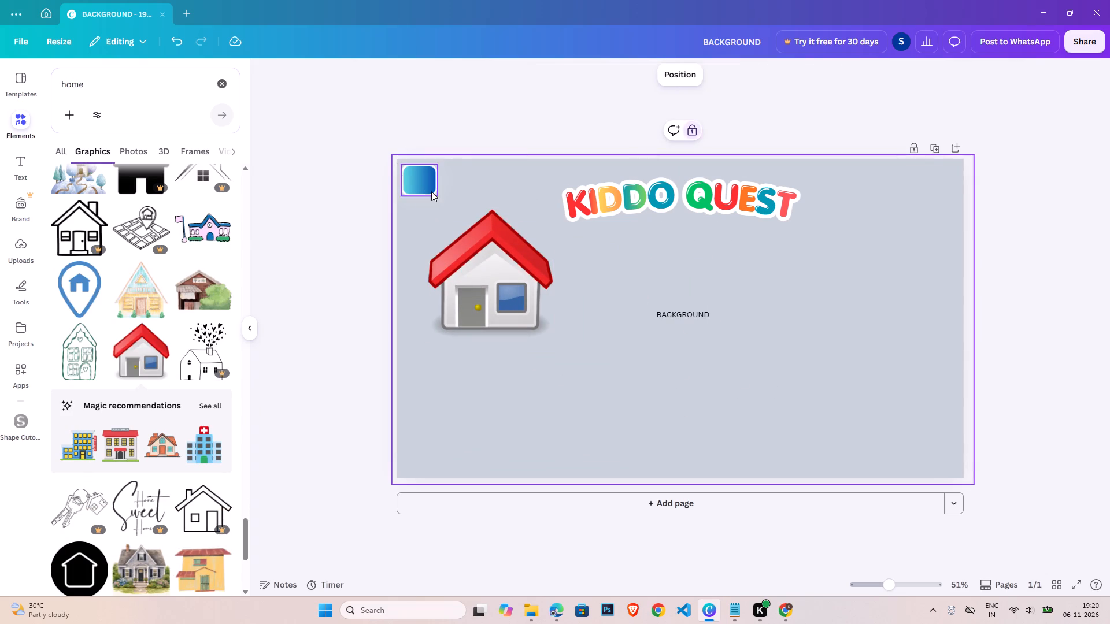
click(431, 191)
drag(436, 197, 452, 213)
click(489, 268)
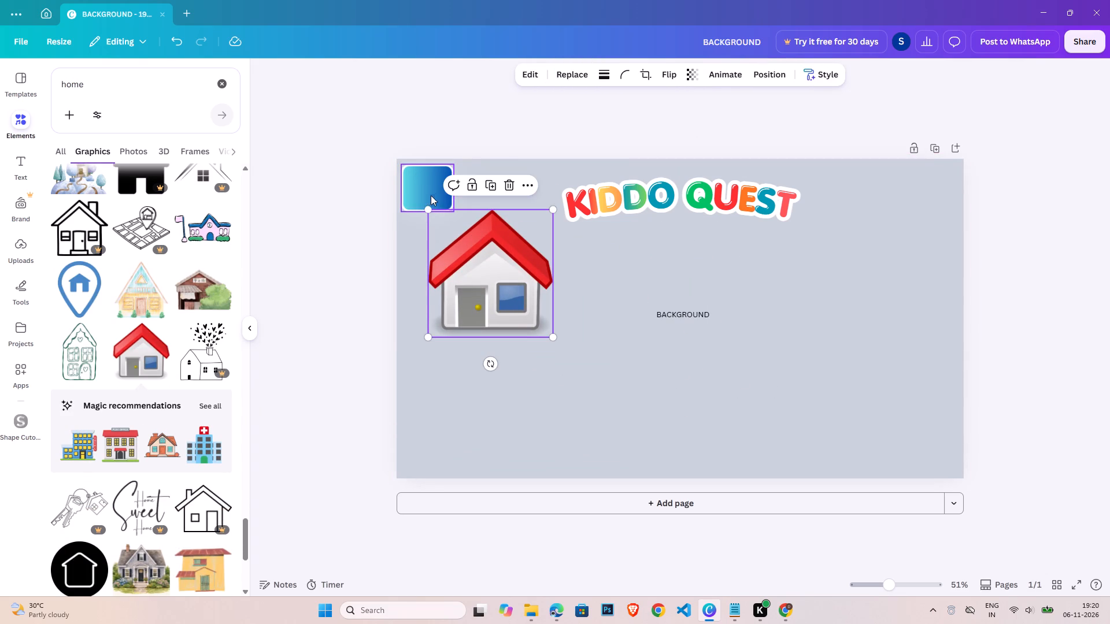
click(435, 194)
drag(456, 210, 447, 199)
drag(447, 201, 447, 205)
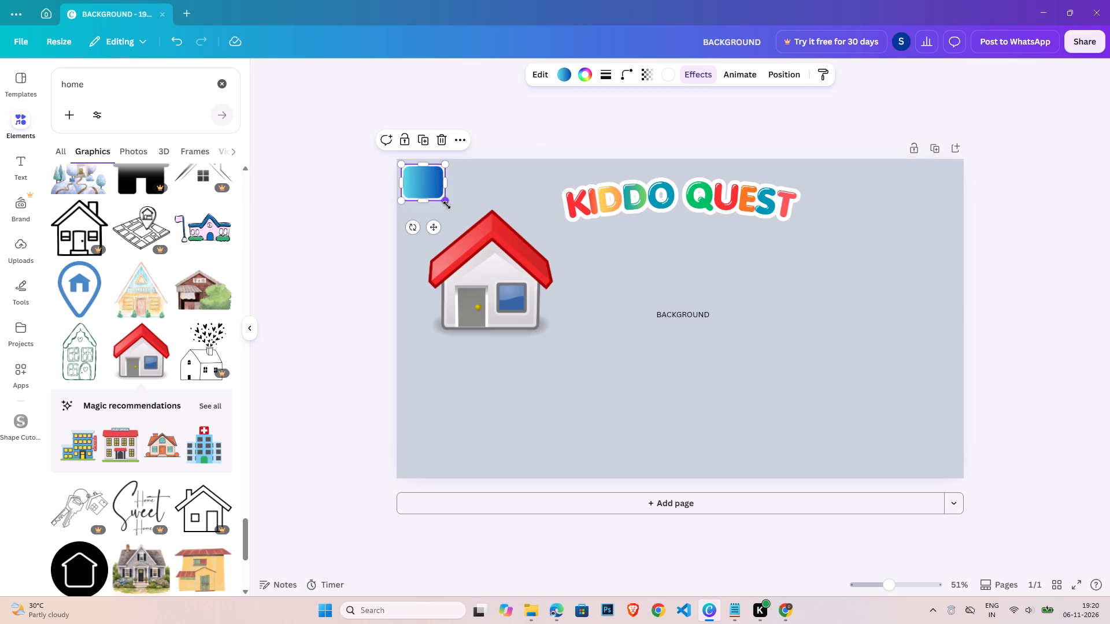
drag(447, 205, 450, 207)
Shrink the red-roofed house to icon size and centre it inside the blue-gradient corner button.
click(489, 281)
drag(500, 291, 497, 247)
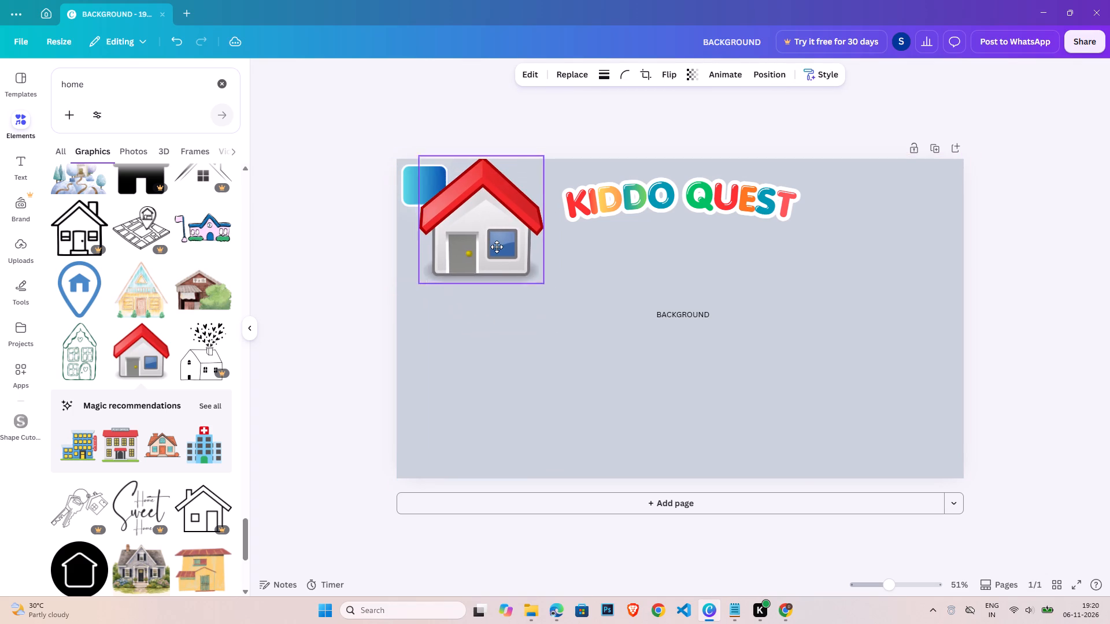
drag(497, 247, 477, 249)
drag(531, 291, 448, 213)
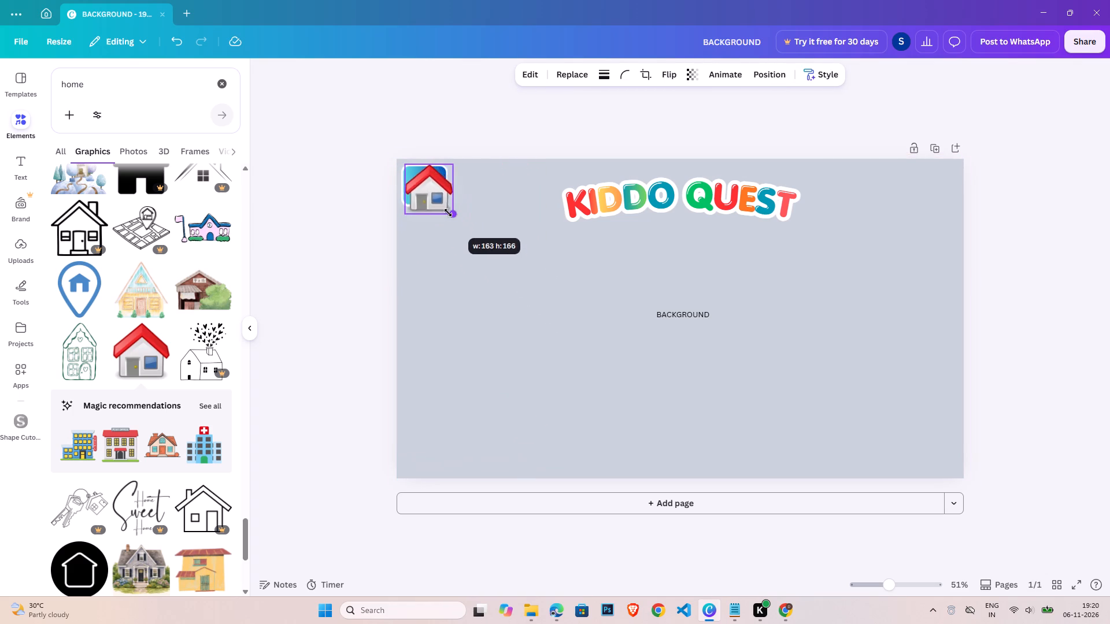
drag(448, 213, 436, 199)
click(423, 180)
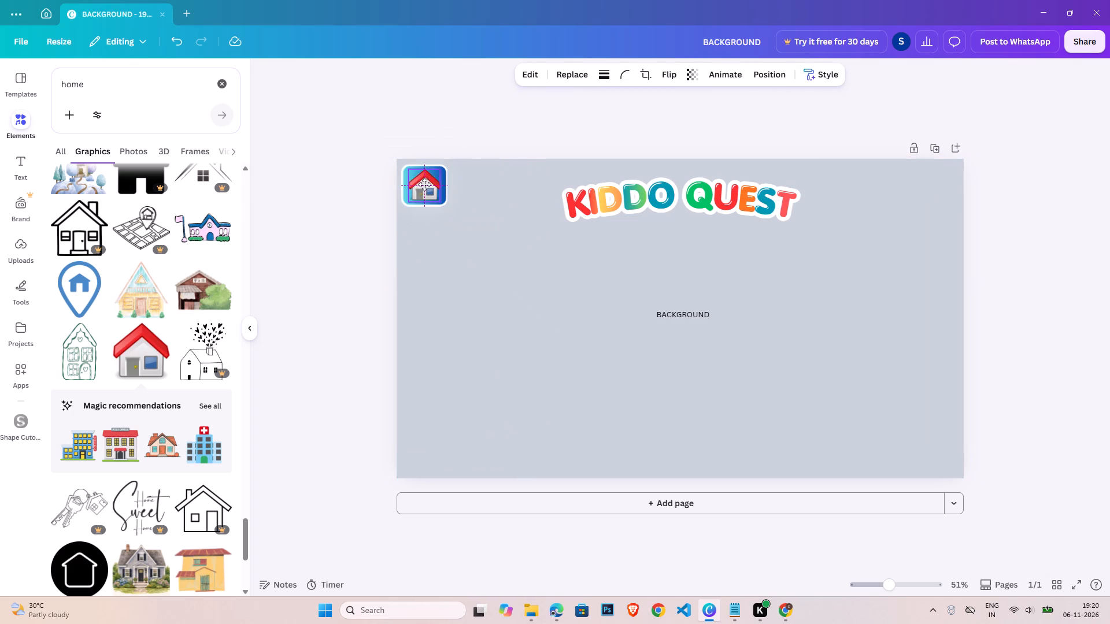
Select the house icon together with the corner button and align them on their centres.
click(447, 176)
shift+click(431, 187)
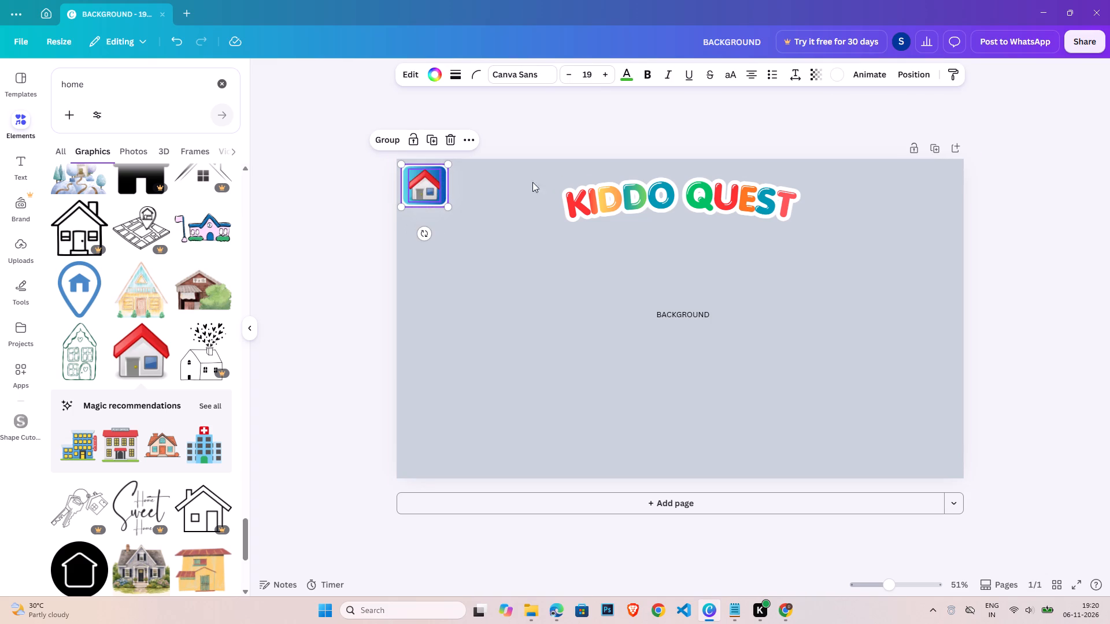
click(906, 77)
click(199, 247)
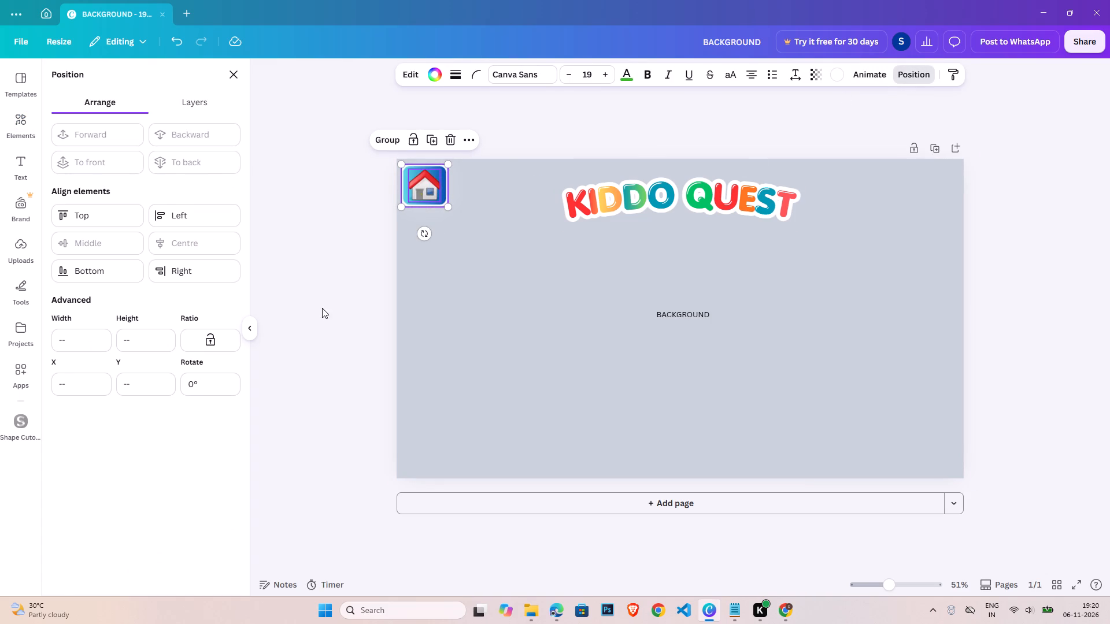
double_click(363, 270)
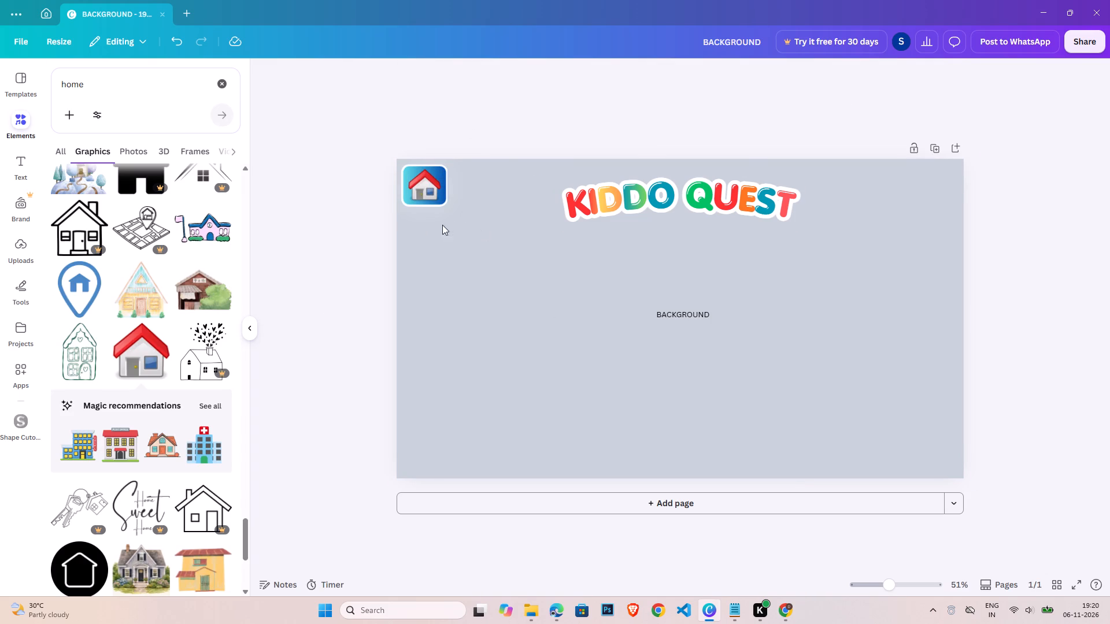
Add a subheading text box to the page reading "Home".
click(21, 158)
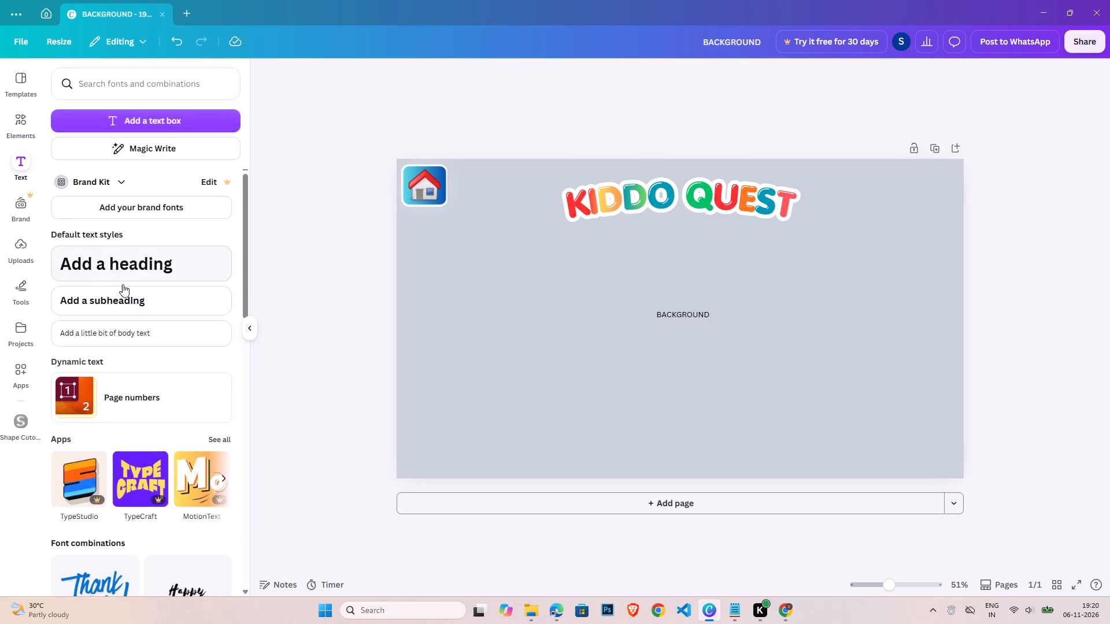
click(125, 292)
double_click(690, 313)
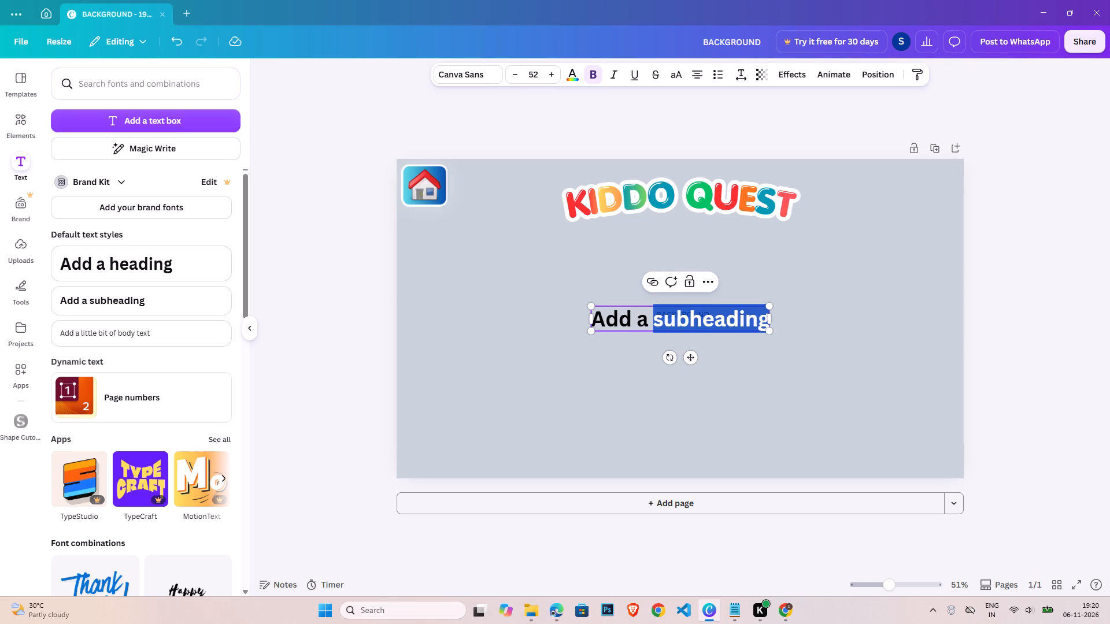
triple_click(689, 314)
text(HOME)
key(BackSpace)
key(BackSpace)
key(BackSpace)
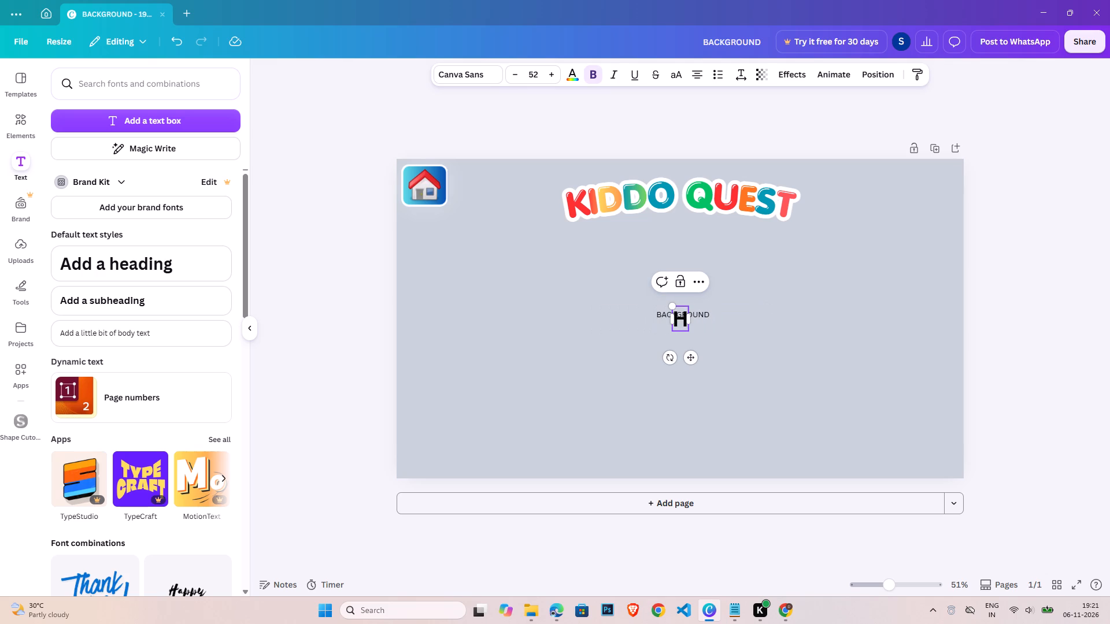
text(ome)
click(1041, 395)
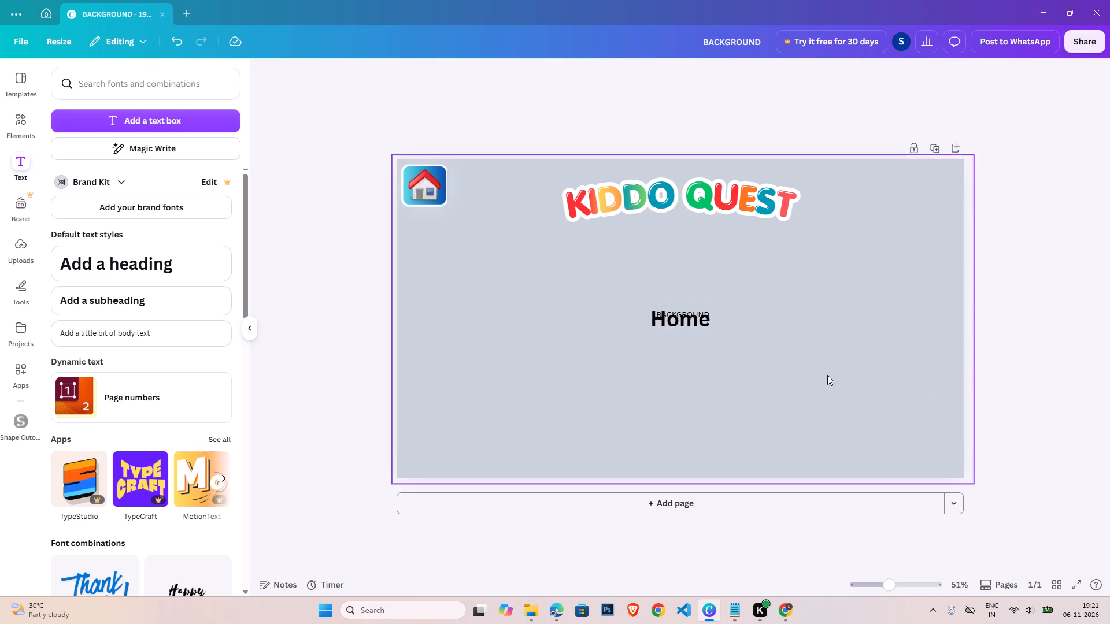
Place the "Home" text directly beneath the corner button and scale it down to font size 40.6, matching the button's width.
drag(686, 325, 438, 225)
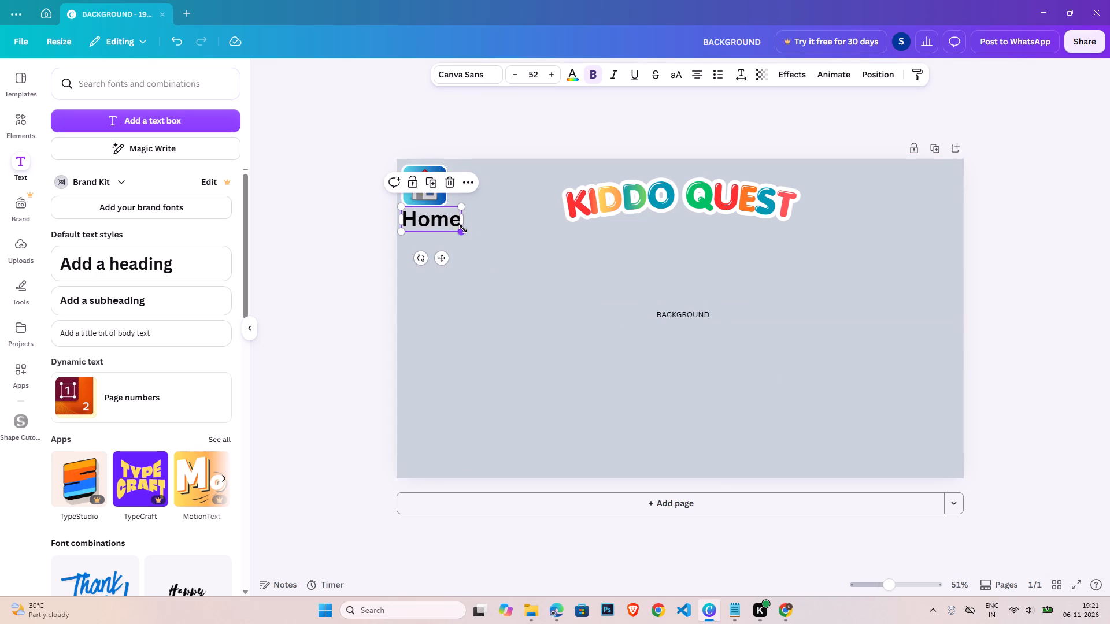
drag(463, 229, 450, 224)
click(431, 220)
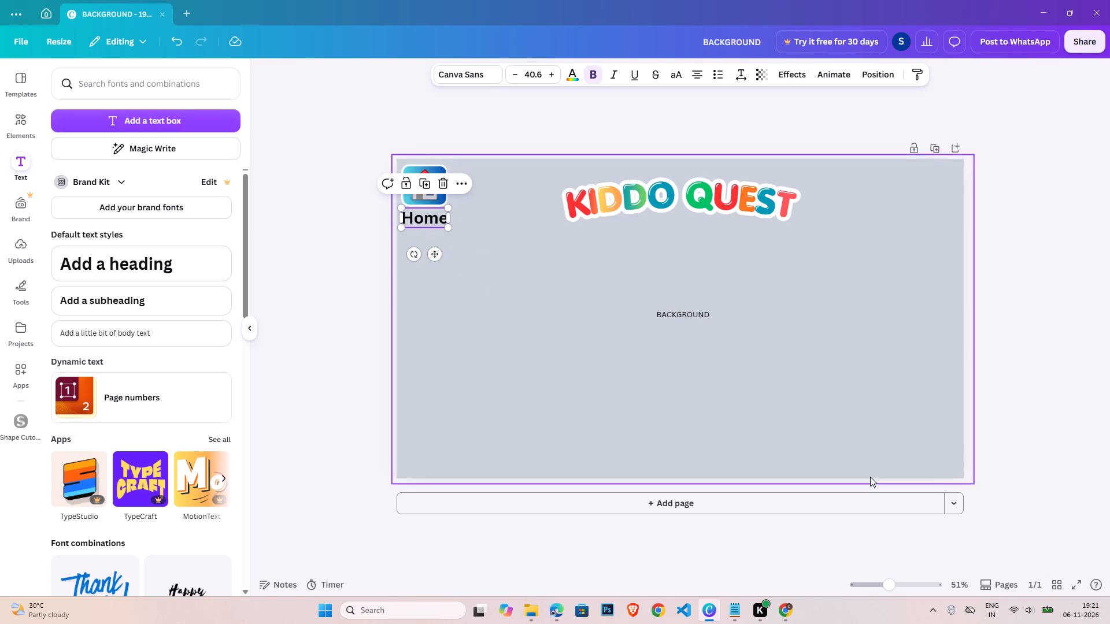
click(1000, 417)
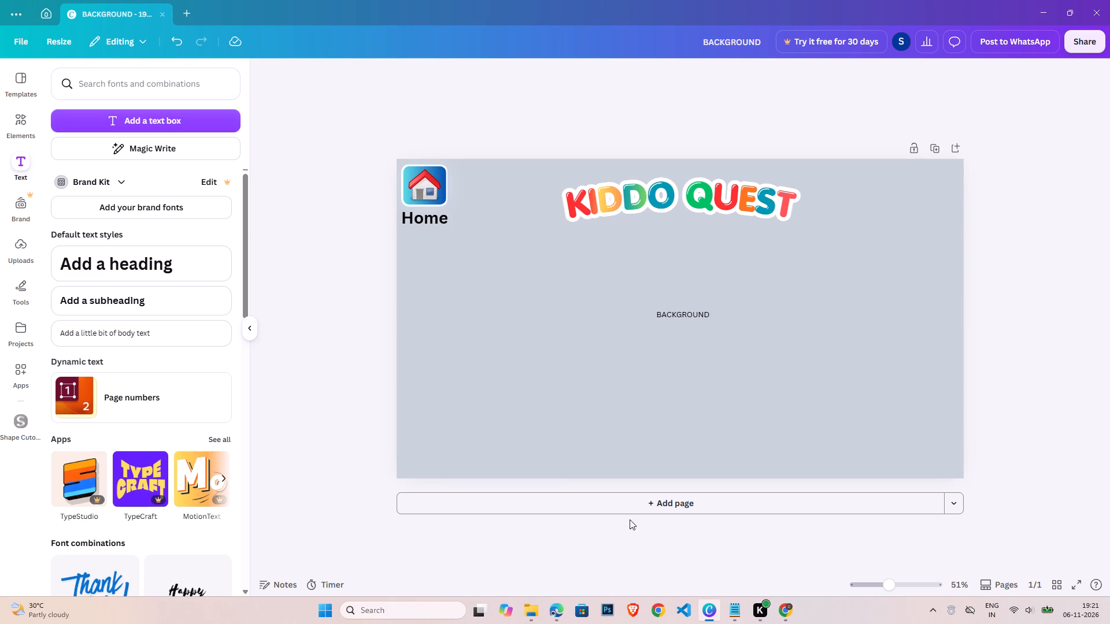
Search the graphics elements for "little fox saying hi" and look through the results for a suitable fox.
click(31, 129)
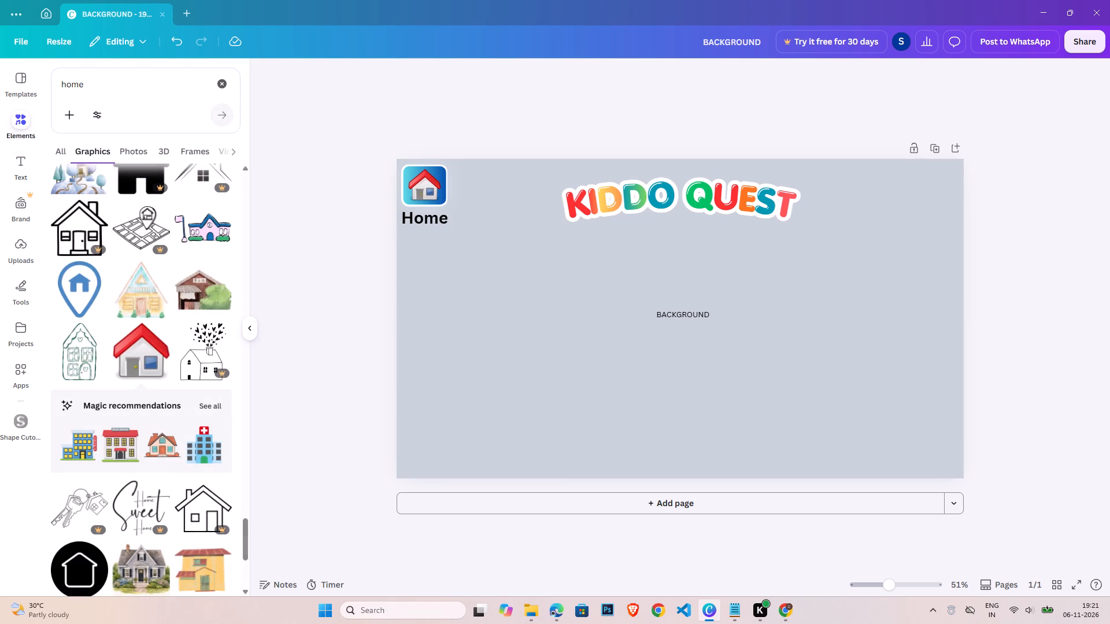
triple_click(138, 87)
text(little fox saying ho)
key(BackSpace)
key(i)
key(Return)
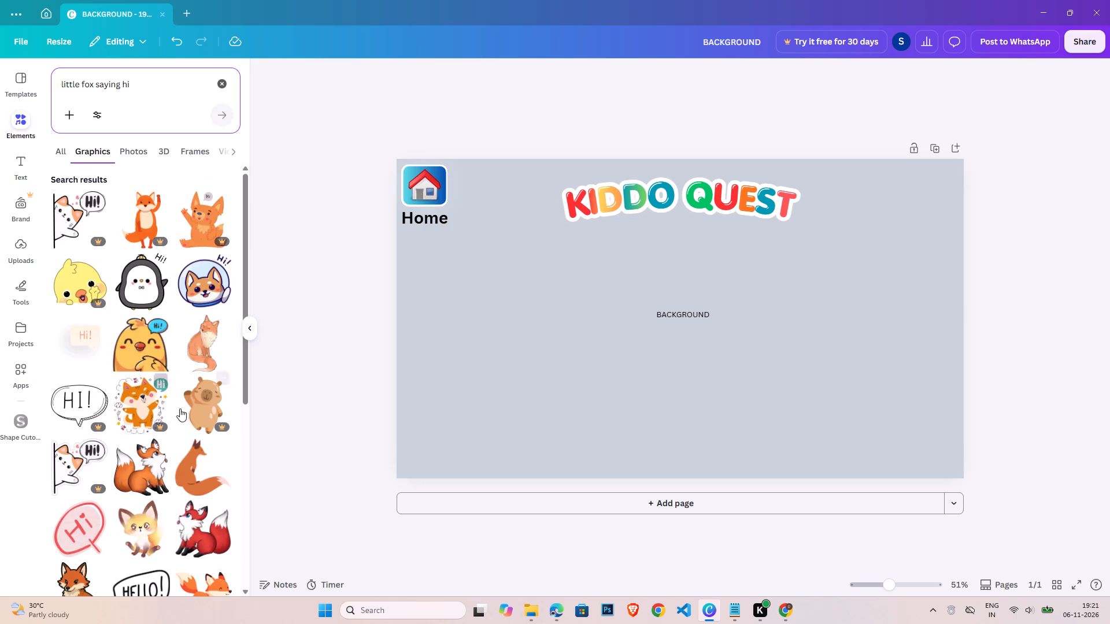
scroll(183, 410, down, 6)
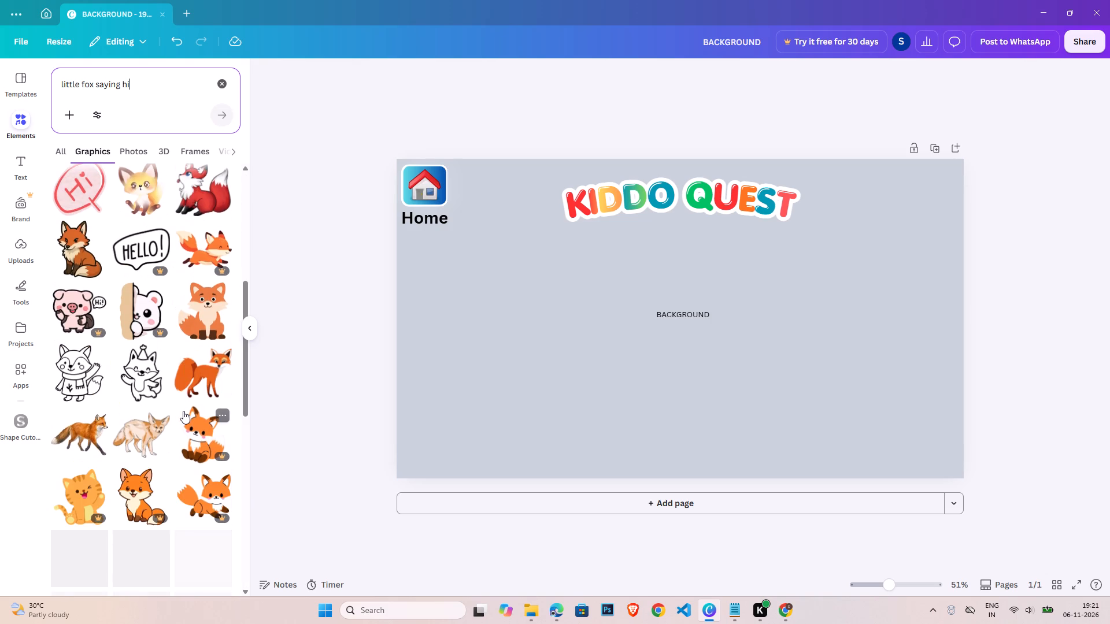
scroll(183, 411, down, 3)
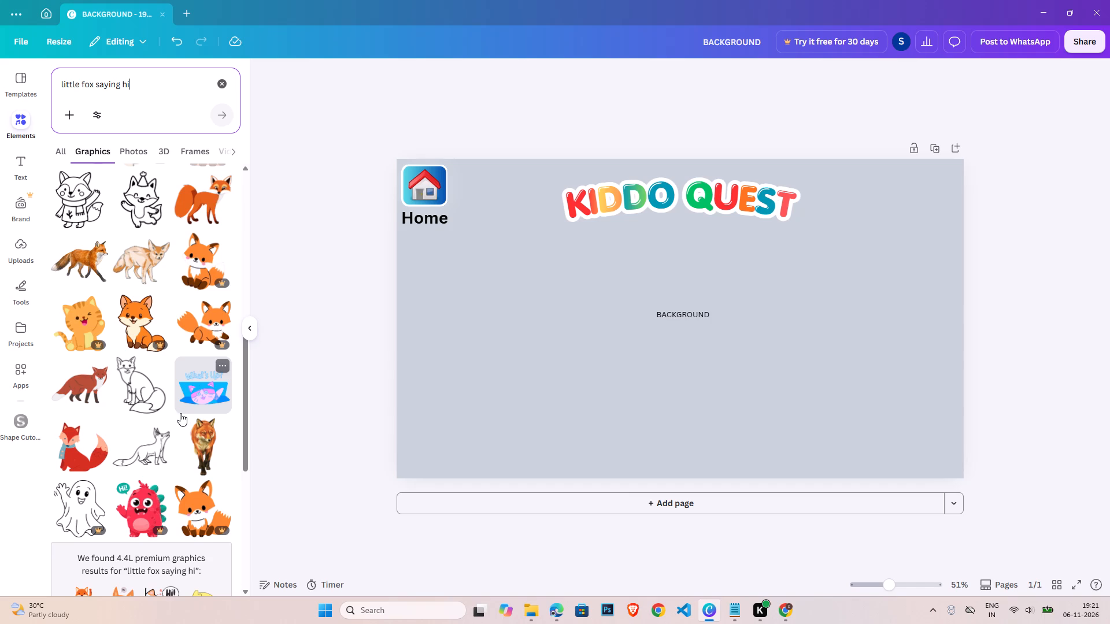
click(790, 614)
click(513, 329)
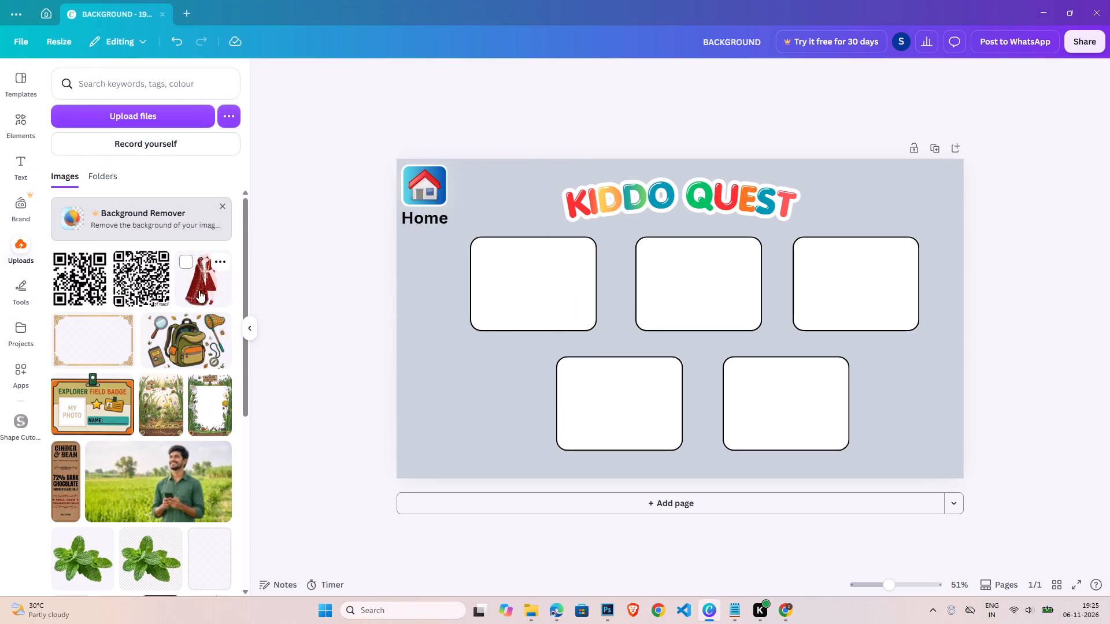
click(82, 289)
Move the fox to the page's lower-left area and flip it horizontally.
drag(684, 319, 630, 359)
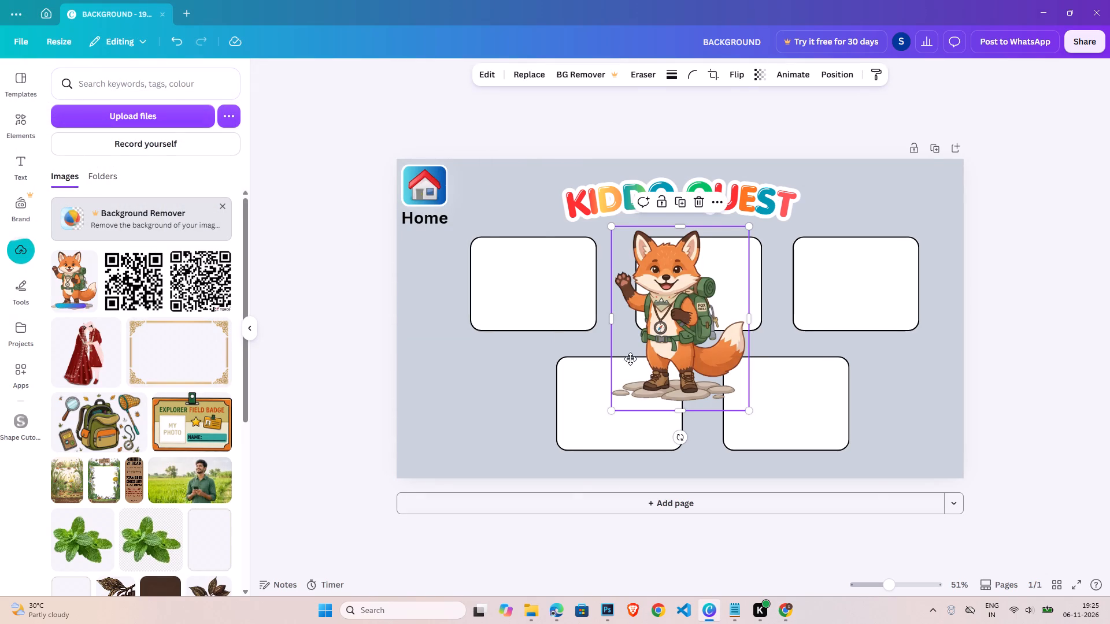
drag(630, 359, 480, 412)
click(727, 79)
click(745, 92)
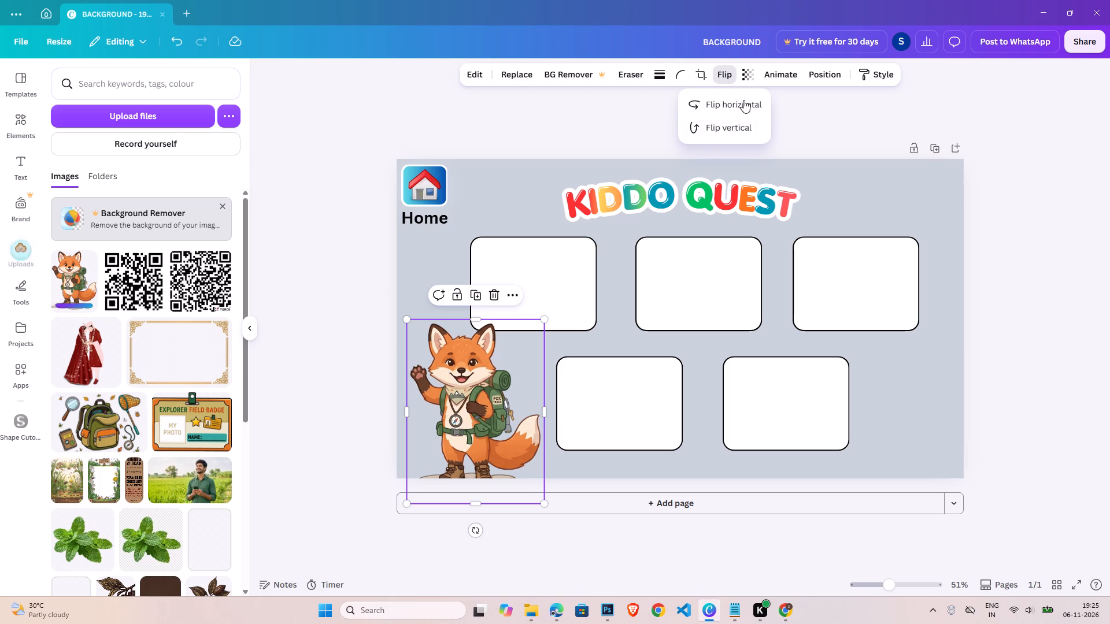
click(743, 105)
Shrink the fox to roughly the Home button's width and fit it into the page's bottom-left corner, feet near the bottom edge.
drag(516, 401, 480, 417)
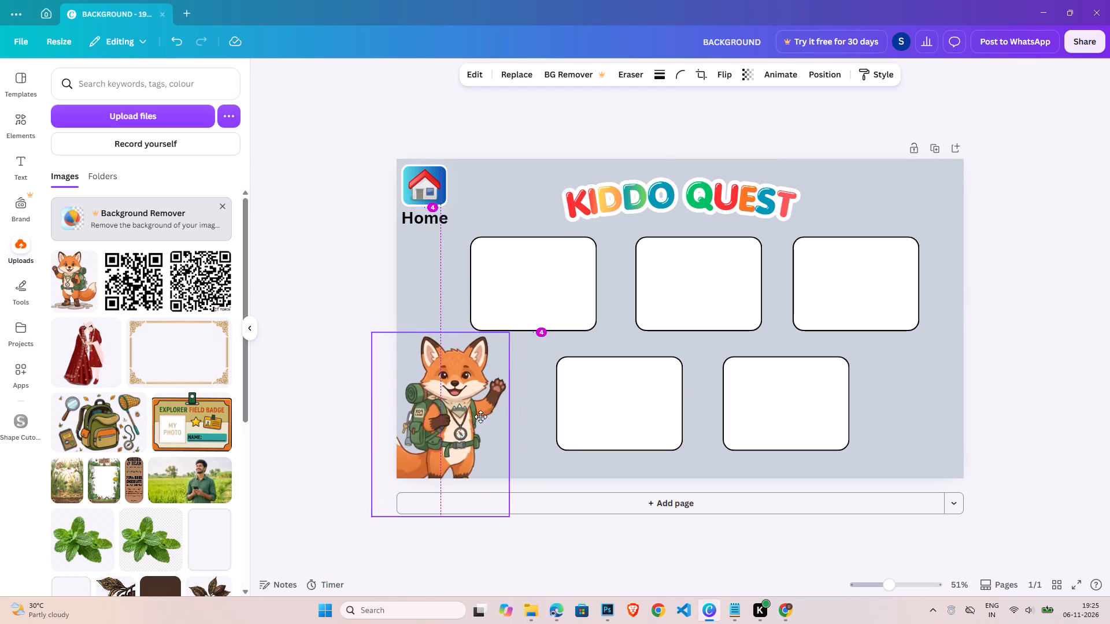
drag(480, 417, 471, 434)
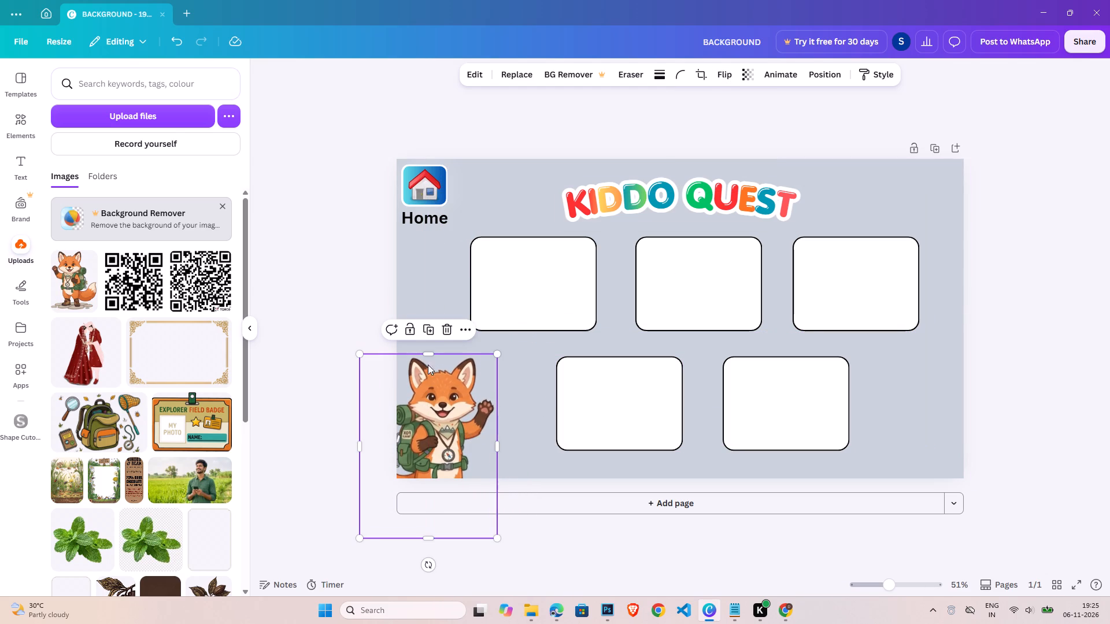
drag(357, 354, 440, 410)
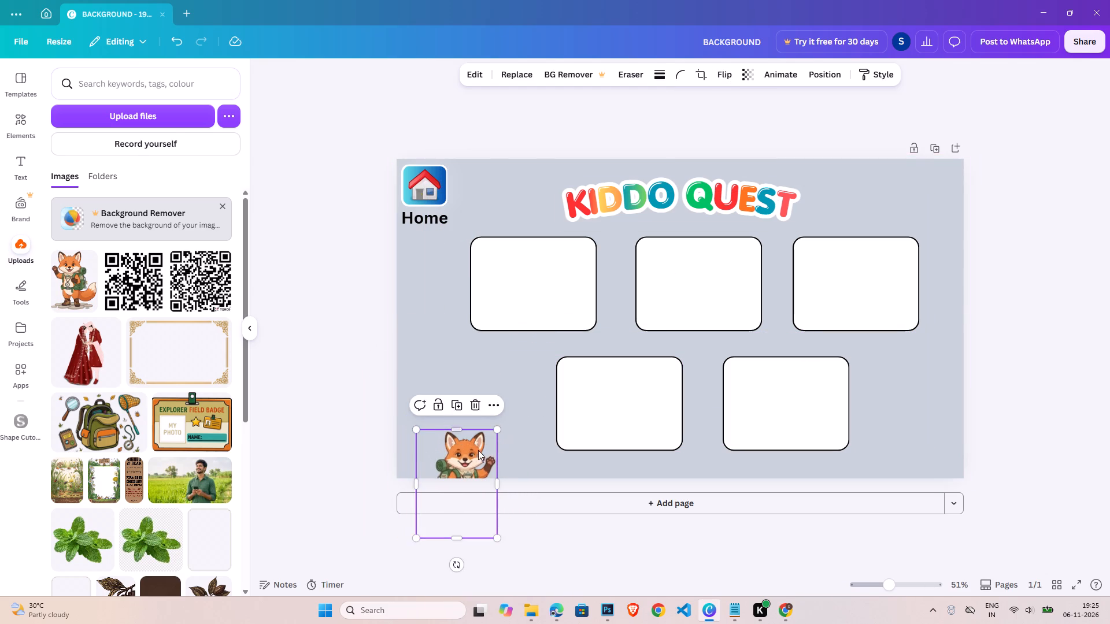
drag(478, 452, 450, 436)
drag(391, 410, 417, 428)
drag(435, 452, 415, 440)
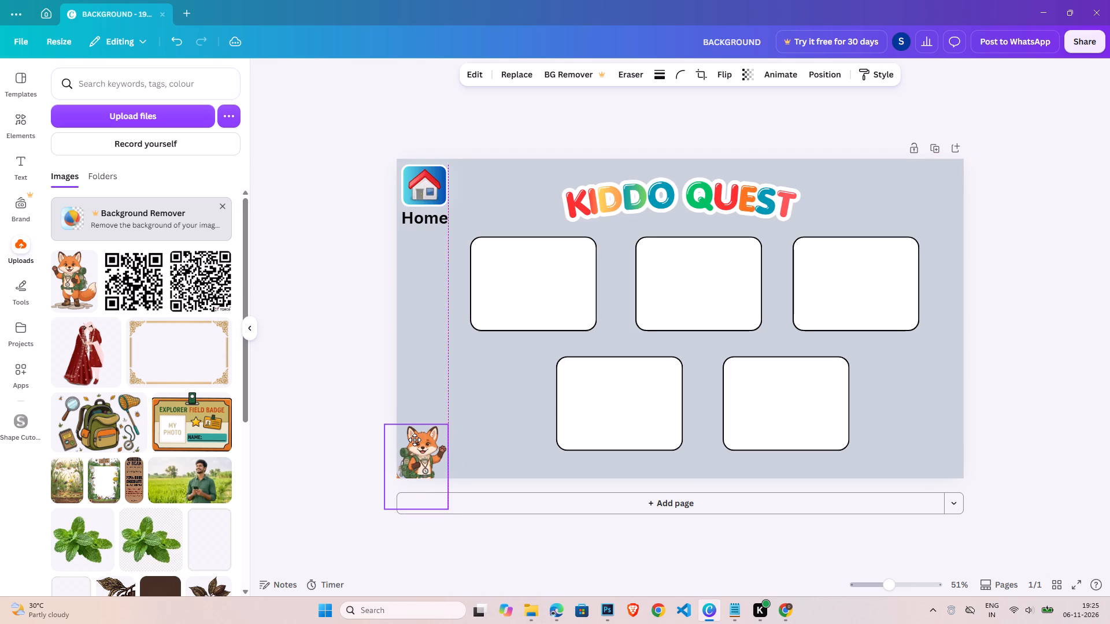
drag(415, 440, 421, 423)
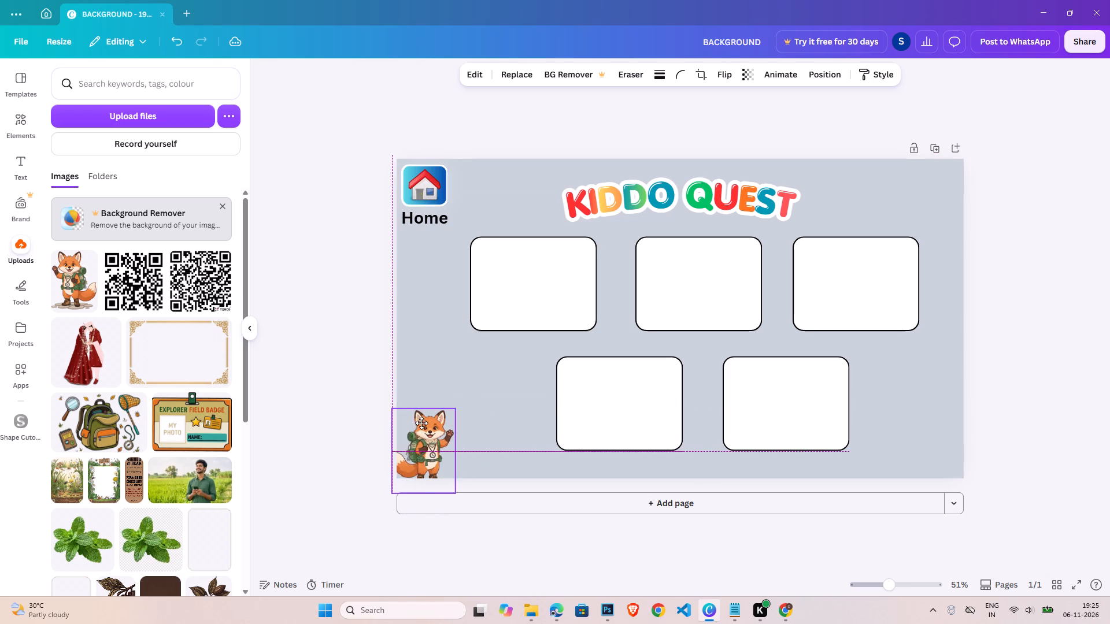
drag(421, 423, 426, 424)
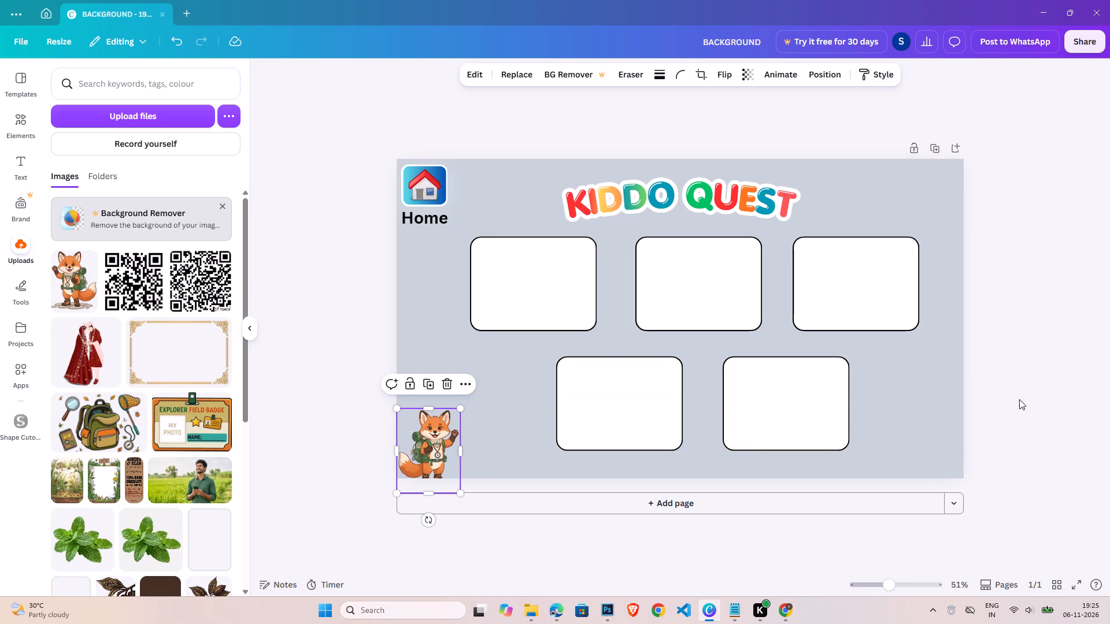
click(1020, 399)
Search the design elements for "bubble speech" and add the rounded speech bubble shape to the page.
click(169, 86)
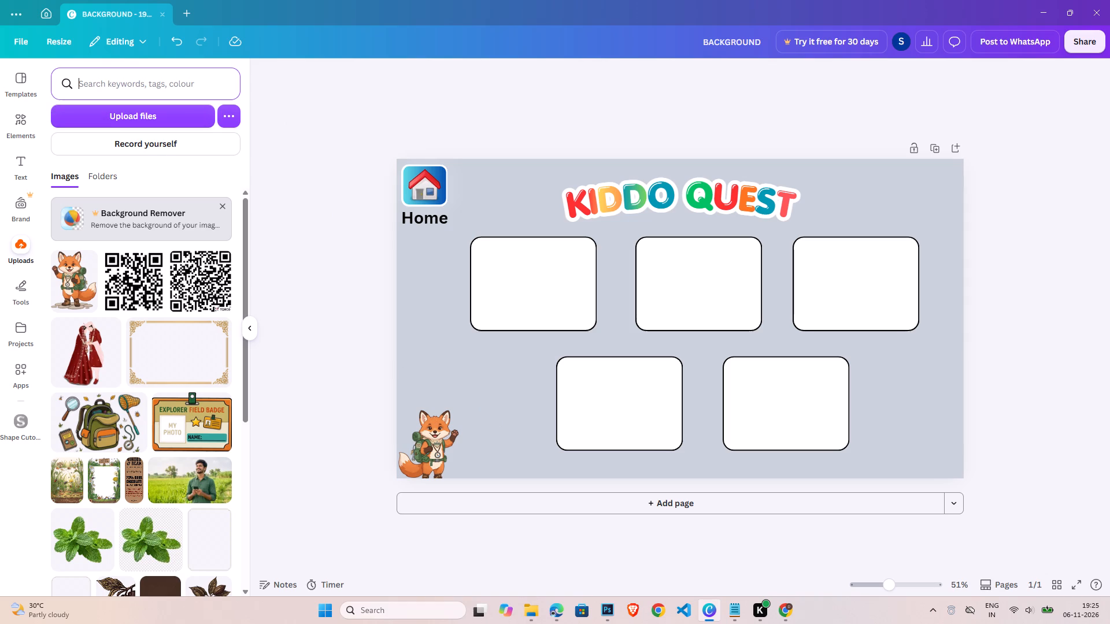
text(bubble speech)
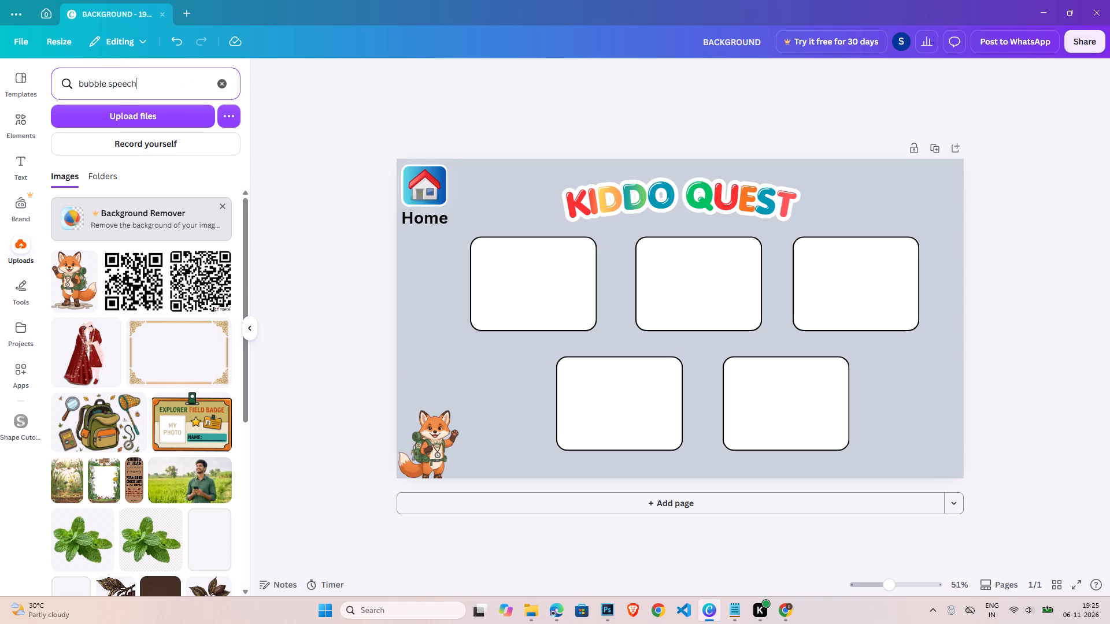
click(27, 127)
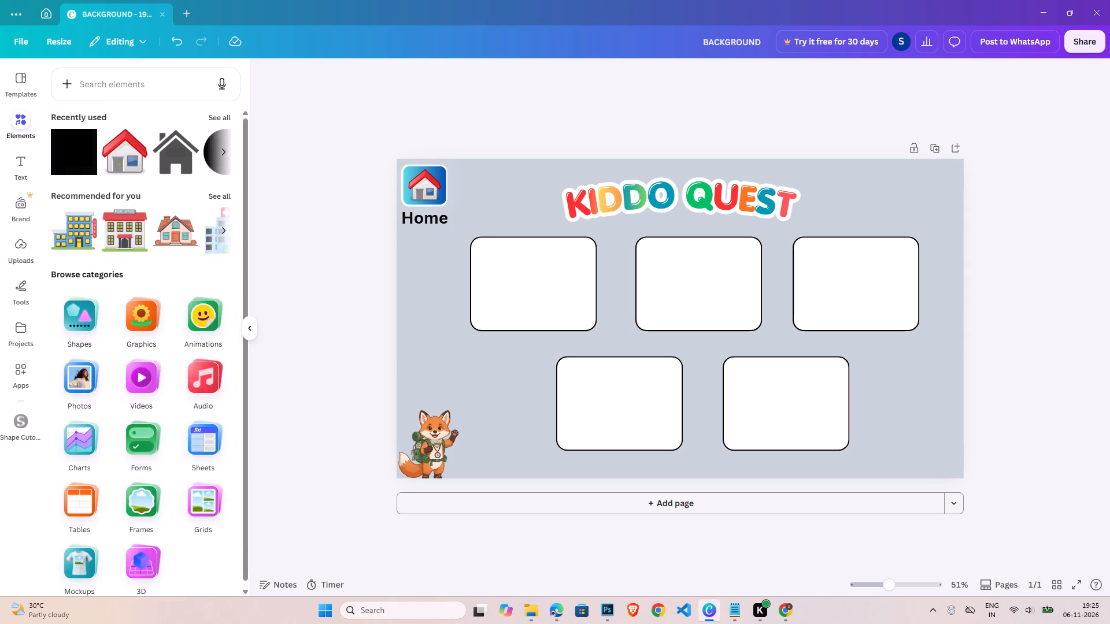
click(115, 82)
text(bubble)
key(Return)
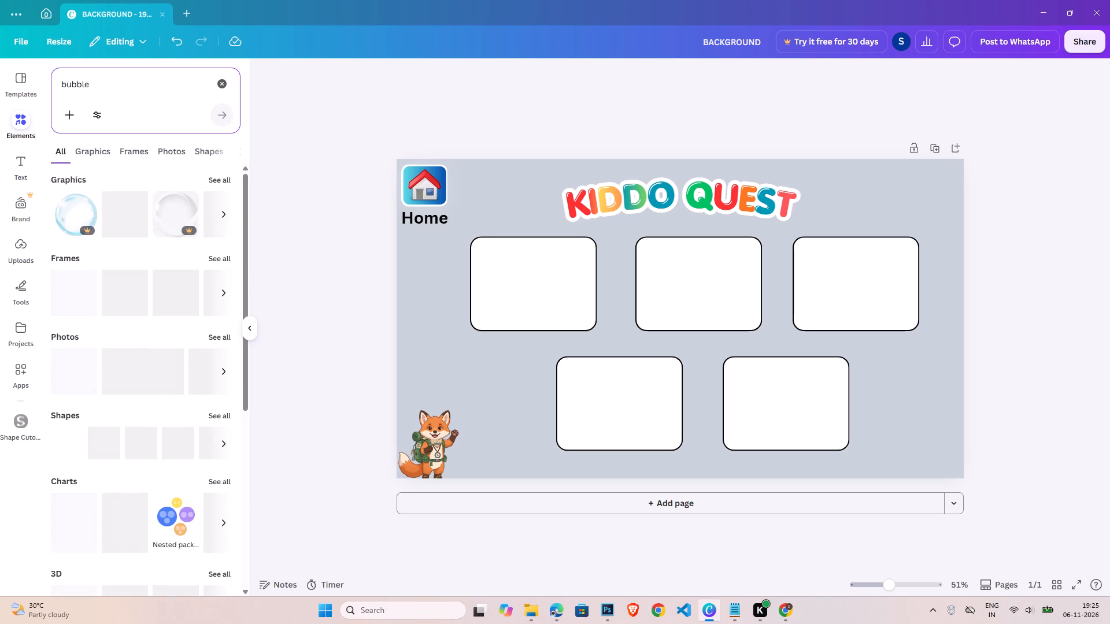
key(space)
text(se)
key(BackSpace)
text(peech)
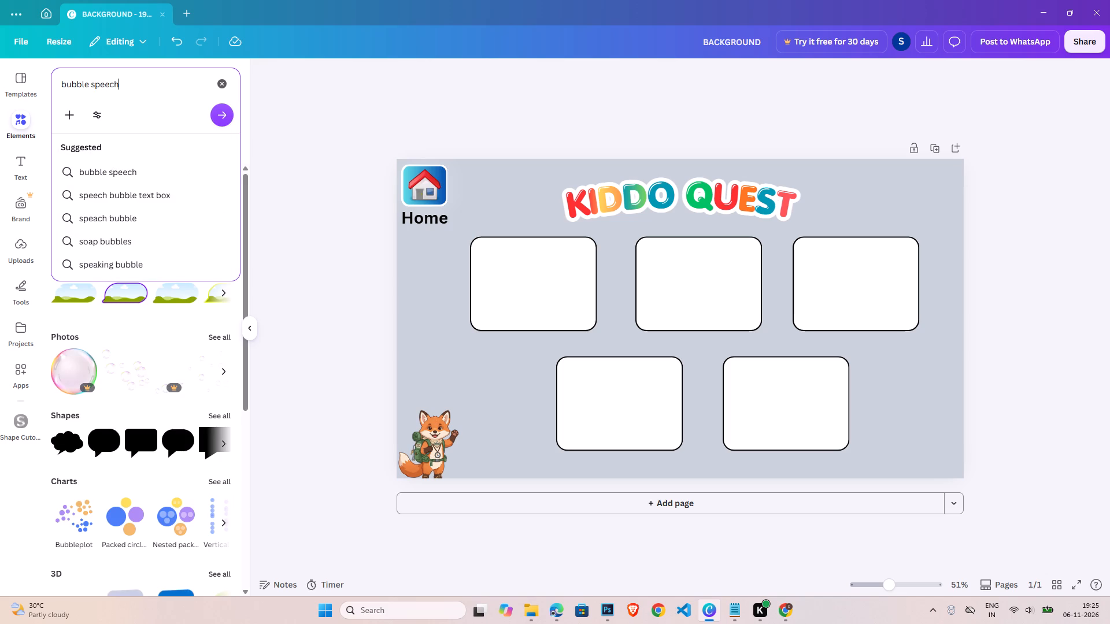
key(Return)
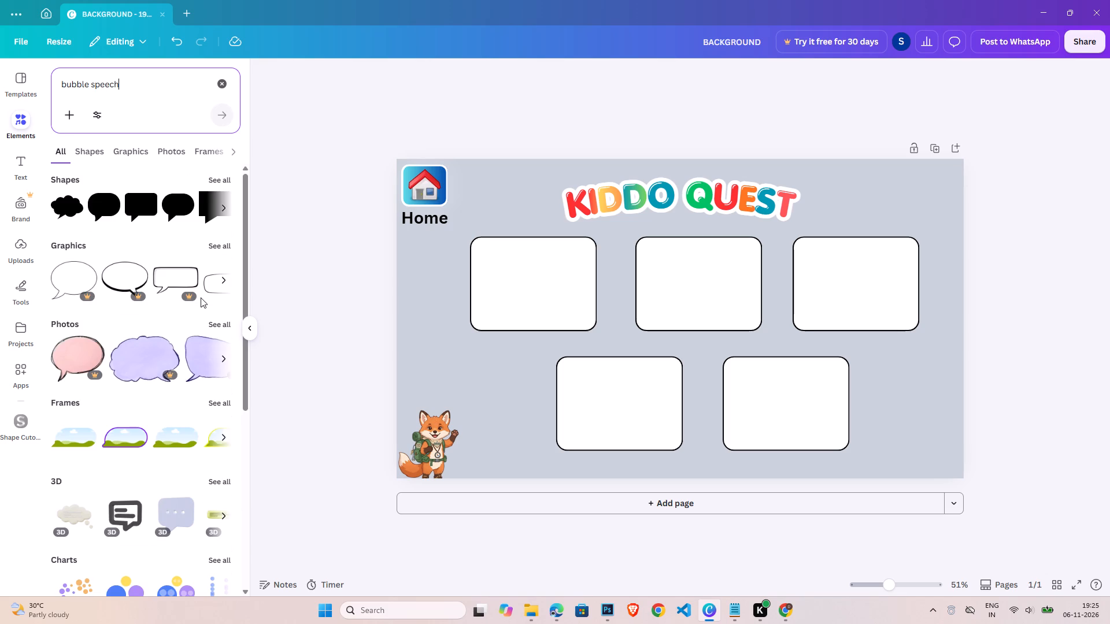
click(225, 181)
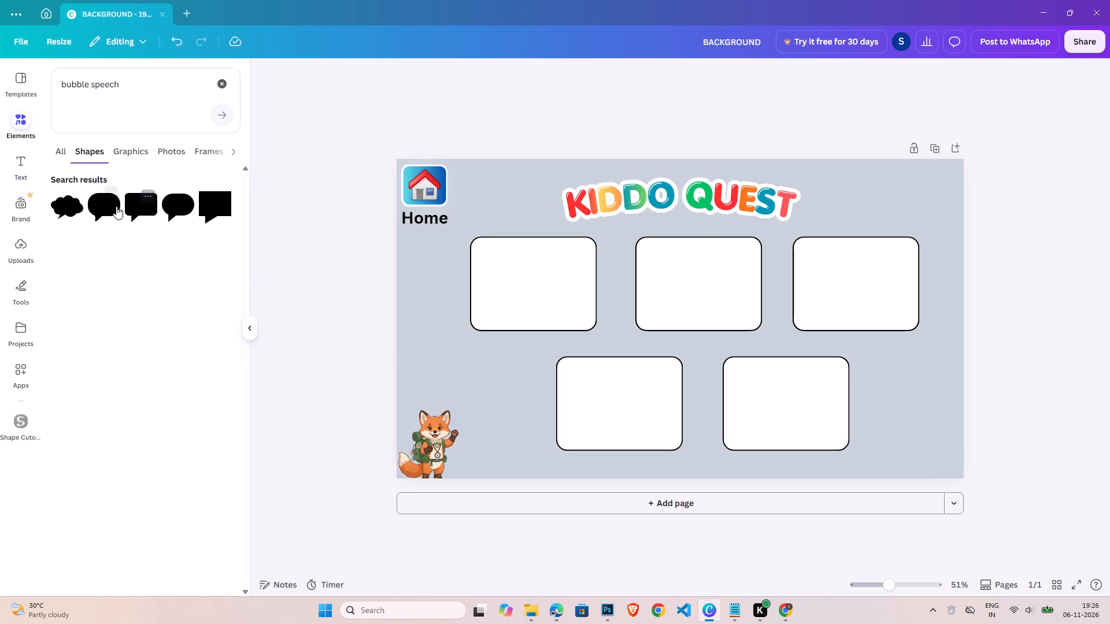
click(97, 208)
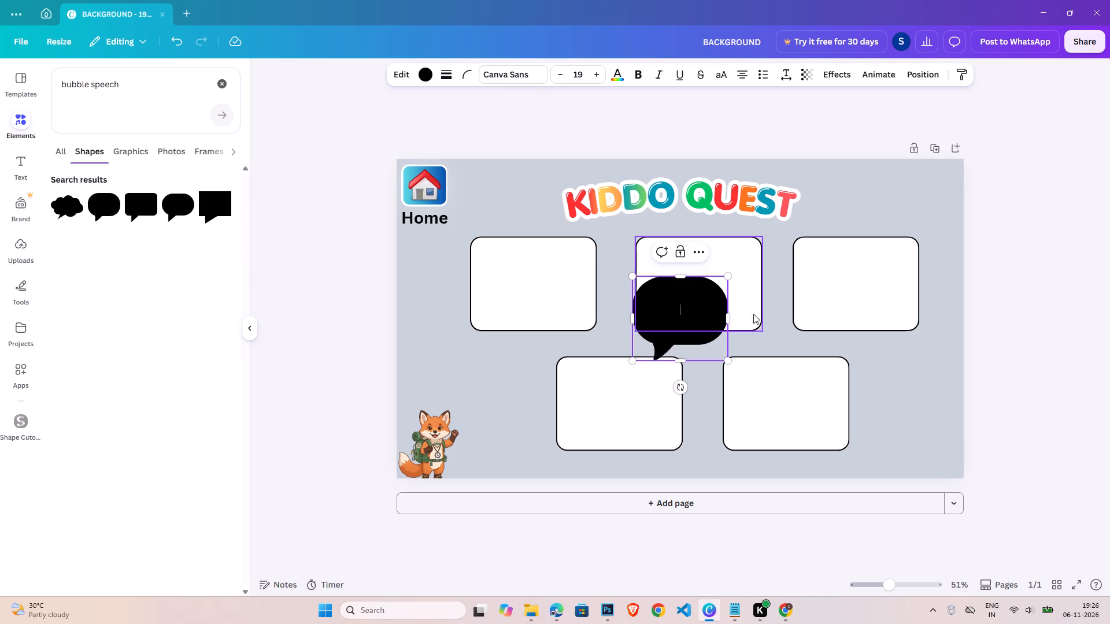
Shrink the speech bubble and position it just above the fox's raised paw, with its tail pointing at the fox.
drag(678, 307, 537, 329)
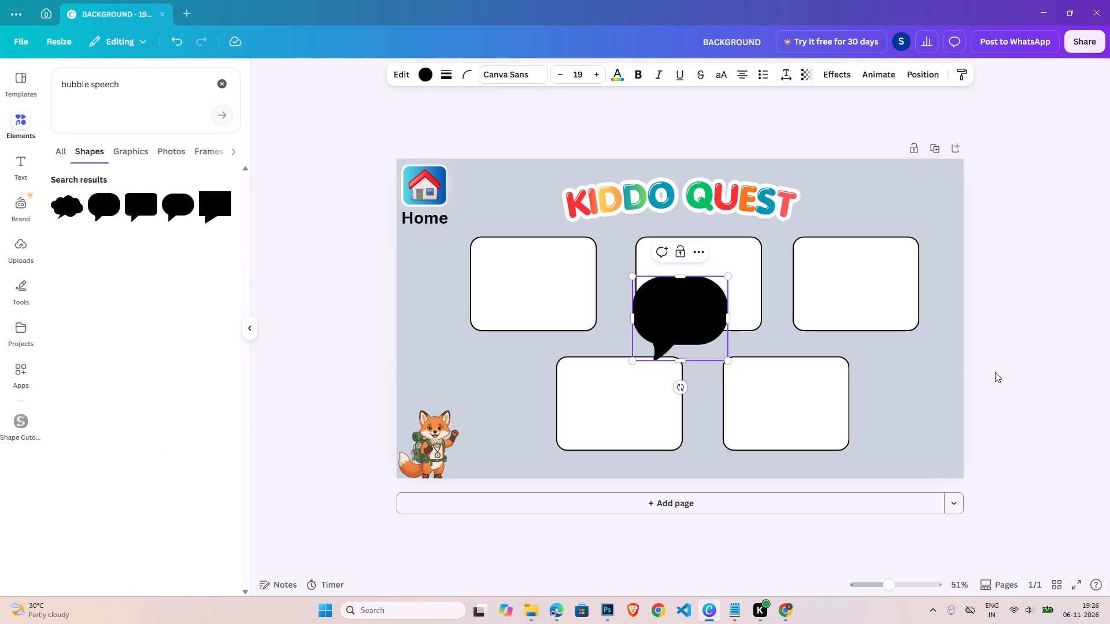
click(1042, 374)
drag(671, 315, 477, 376)
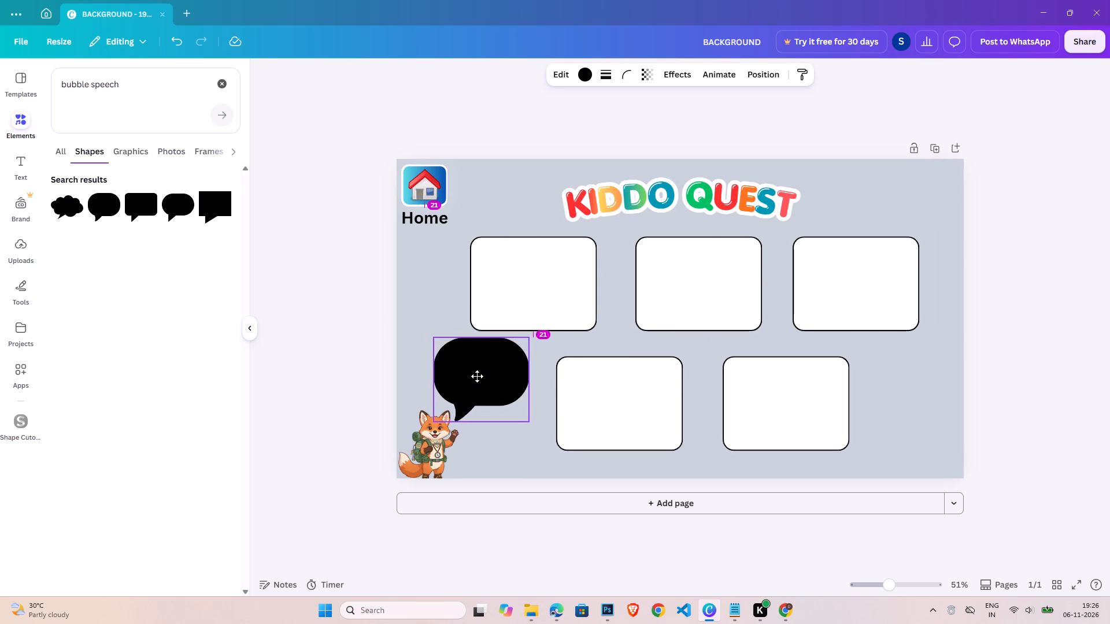
drag(477, 376, 479, 377)
drag(538, 335, 503, 377)
drag(471, 395, 475, 389)
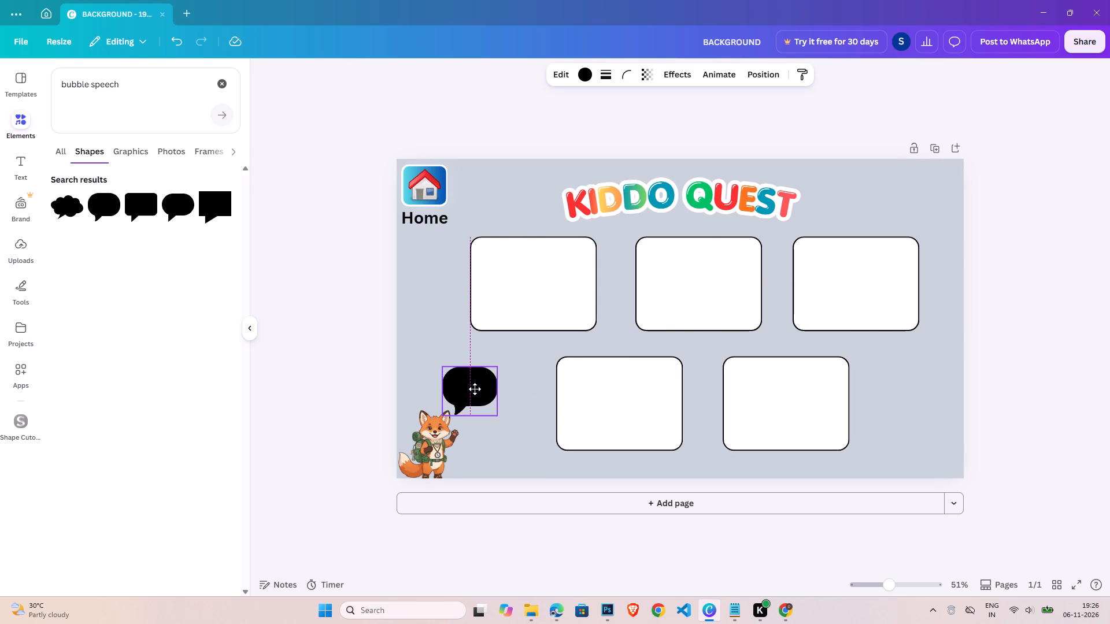
drag(475, 389, 478, 401)
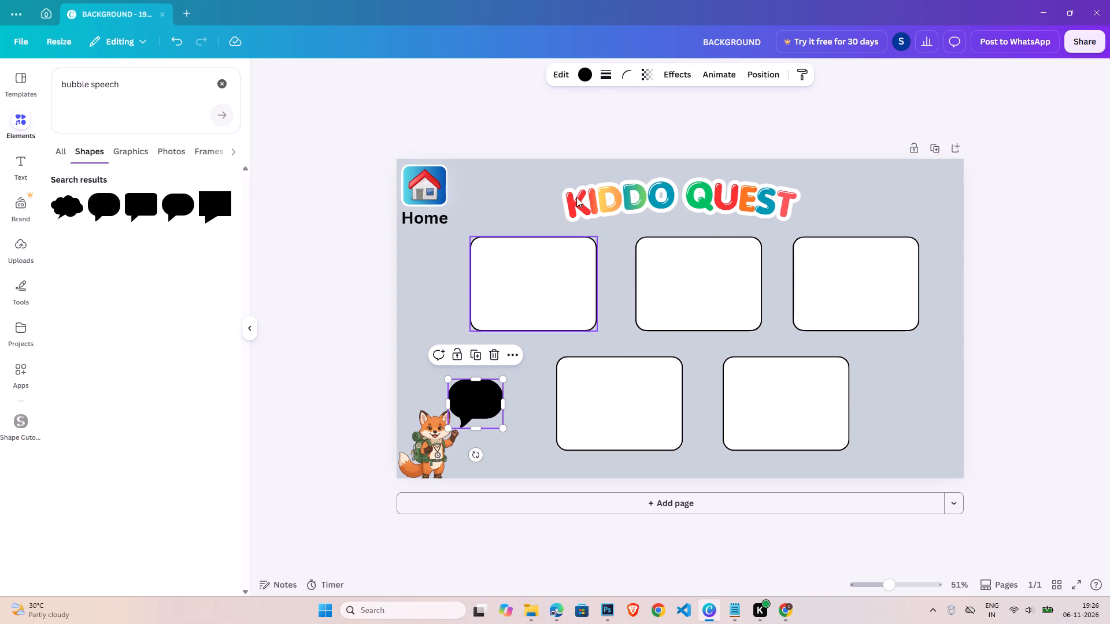
Give the speech bubble a white fill and a solid light turquoise outline with stroke weight 4.
click(590, 76)
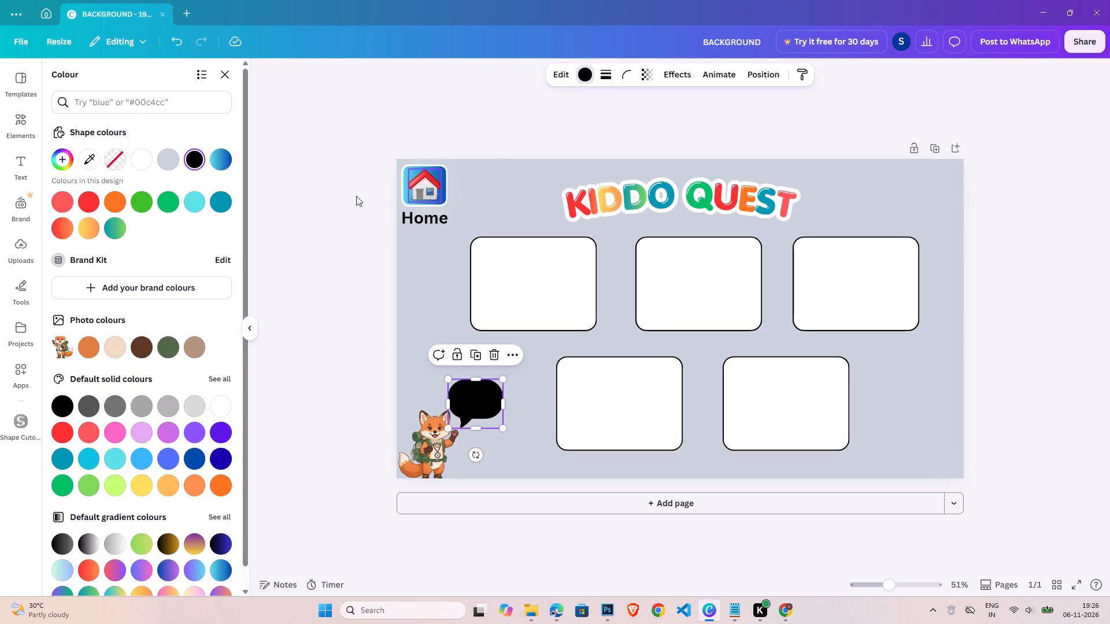
click(144, 157)
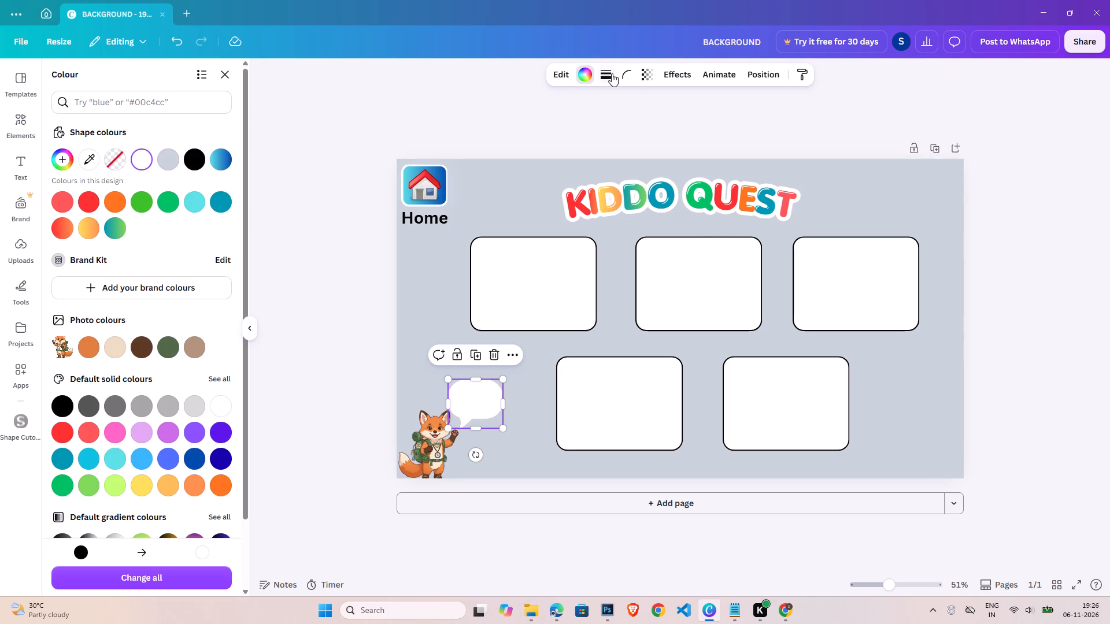
click(612, 75)
click(561, 114)
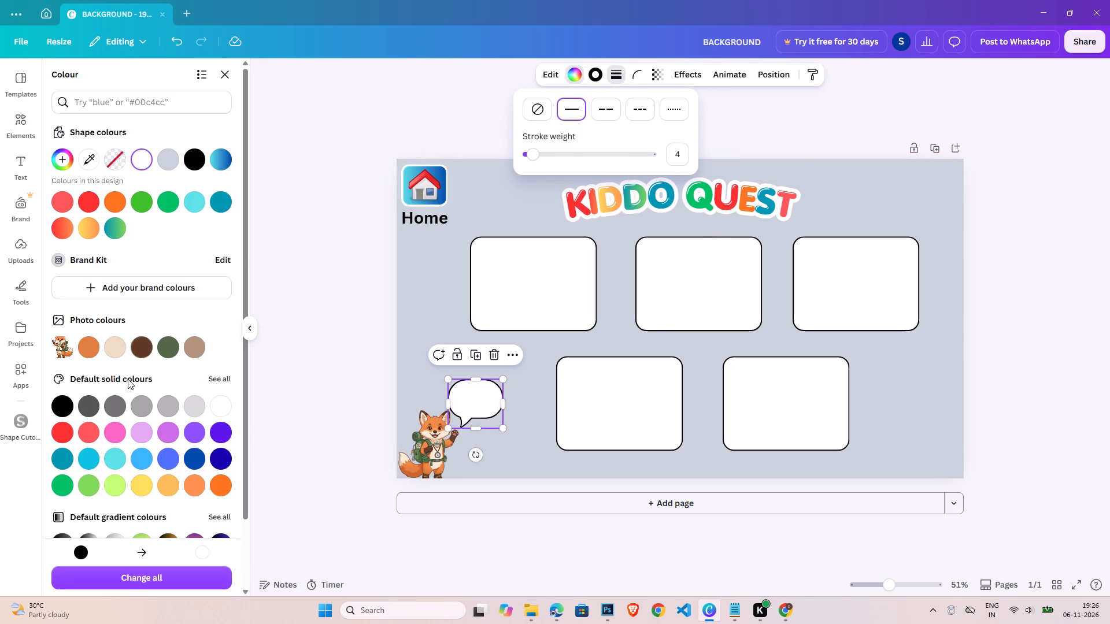
click(194, 204)
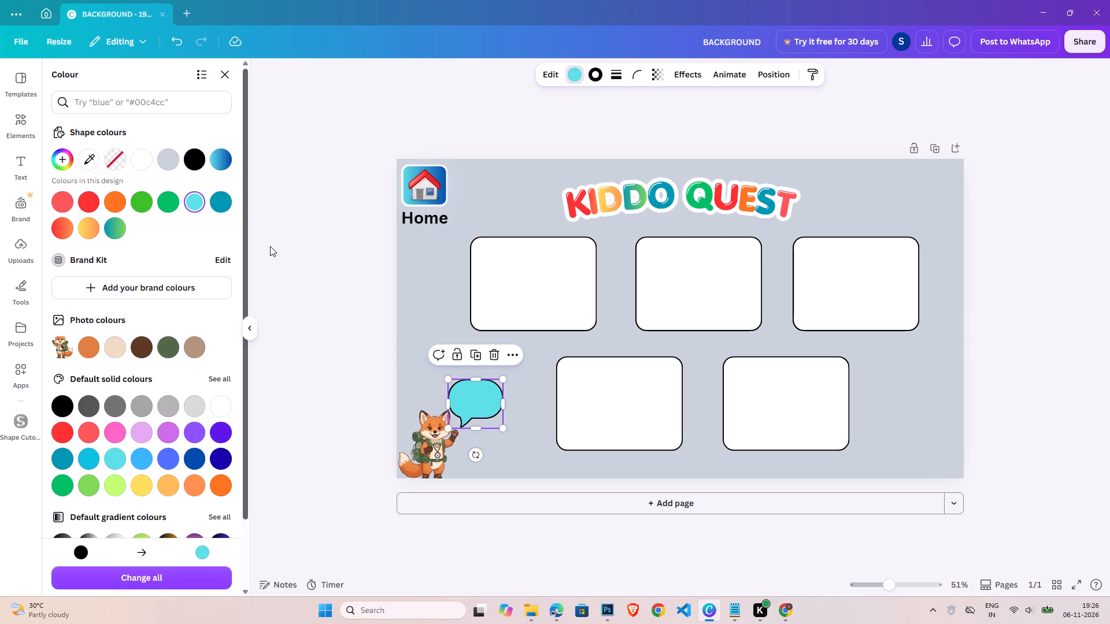
key(ctrl+z)
click(594, 76)
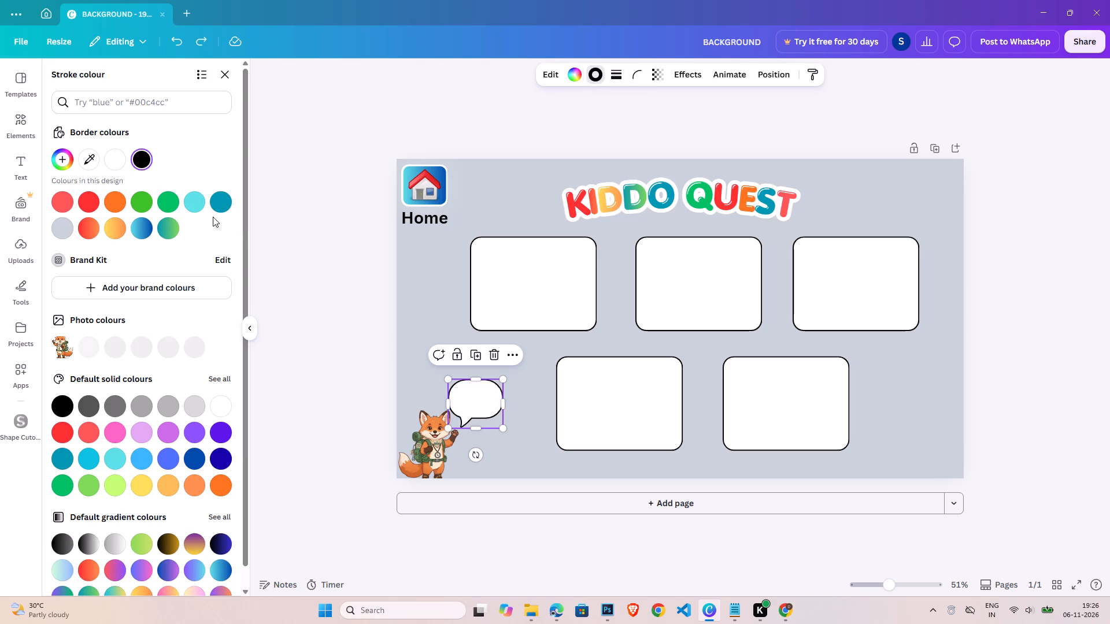
click(197, 200)
double_click(1071, 363)
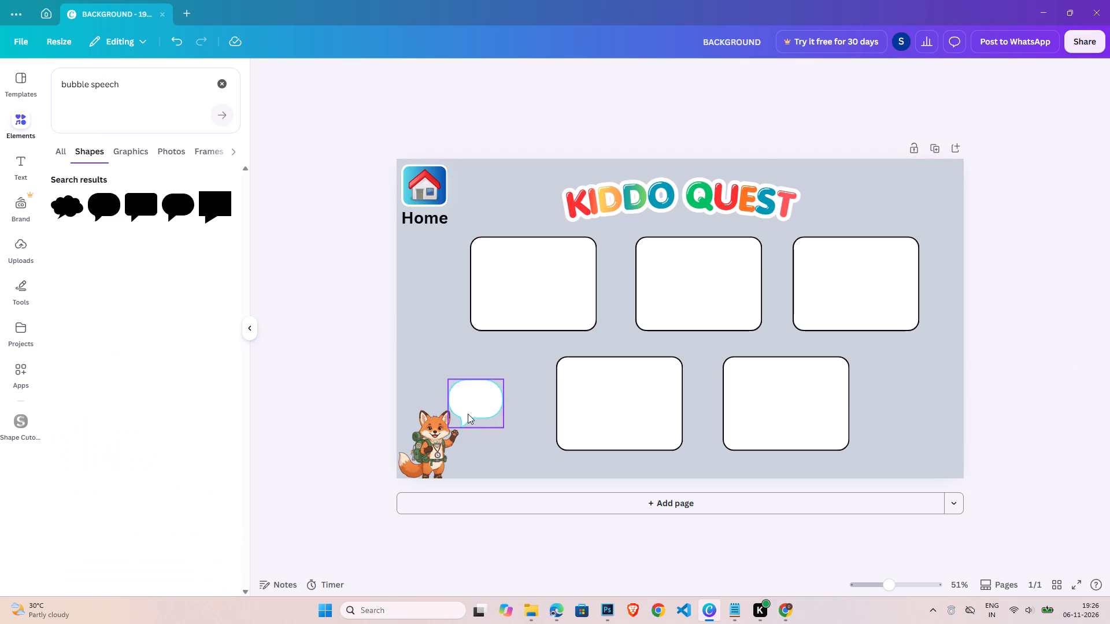
Add a subheading text box reading "Choose an adventure!", broken onto two lines after "an".
click(25, 163)
click(106, 304)
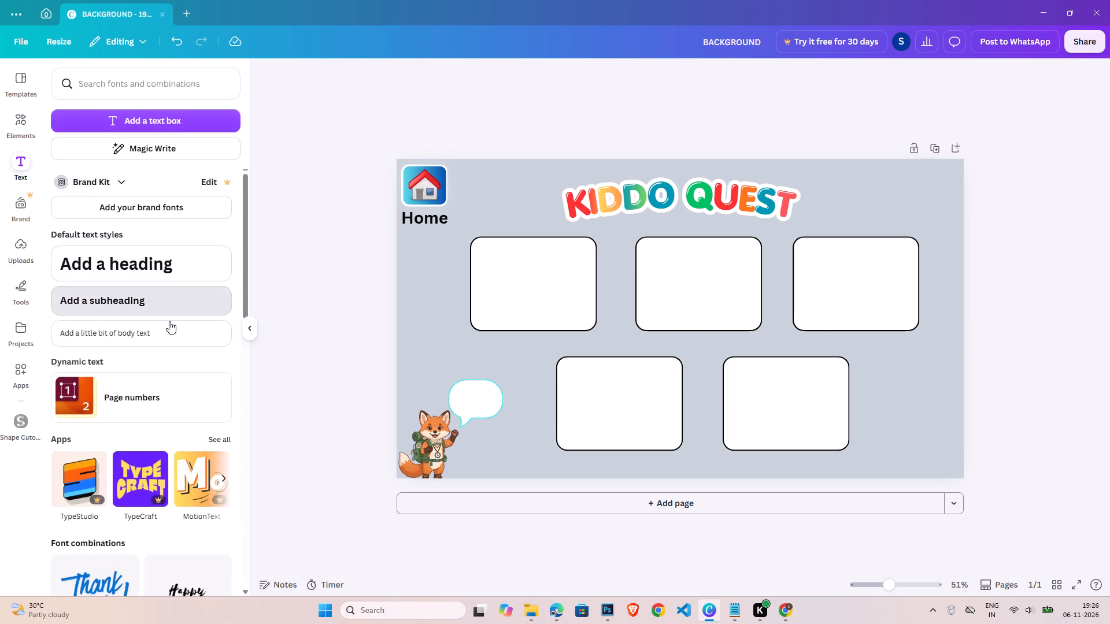
triple_click(711, 316)
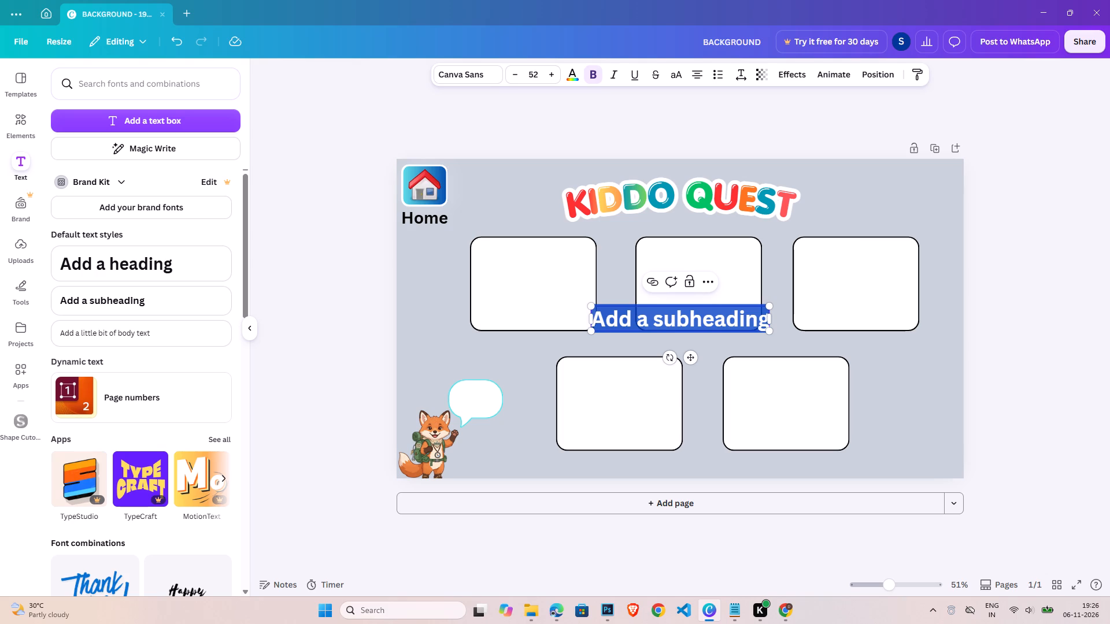
text(CH)
key(BackSpace)
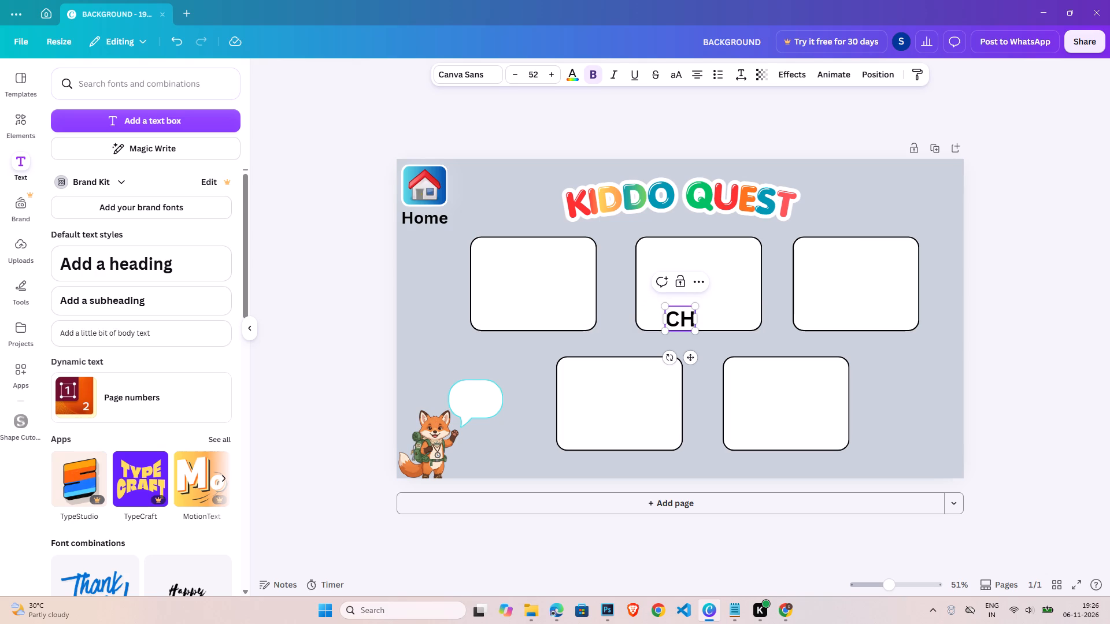
text(hoose)
key(space)
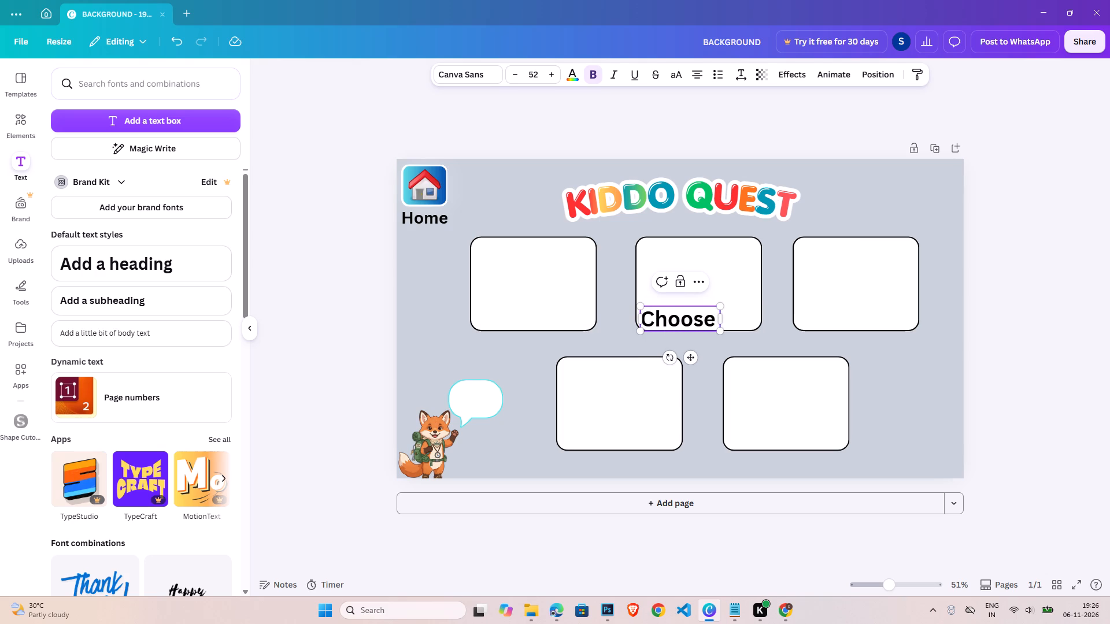
key(y)
key(BackSpace)
text(an)
key(Return)
key(a)
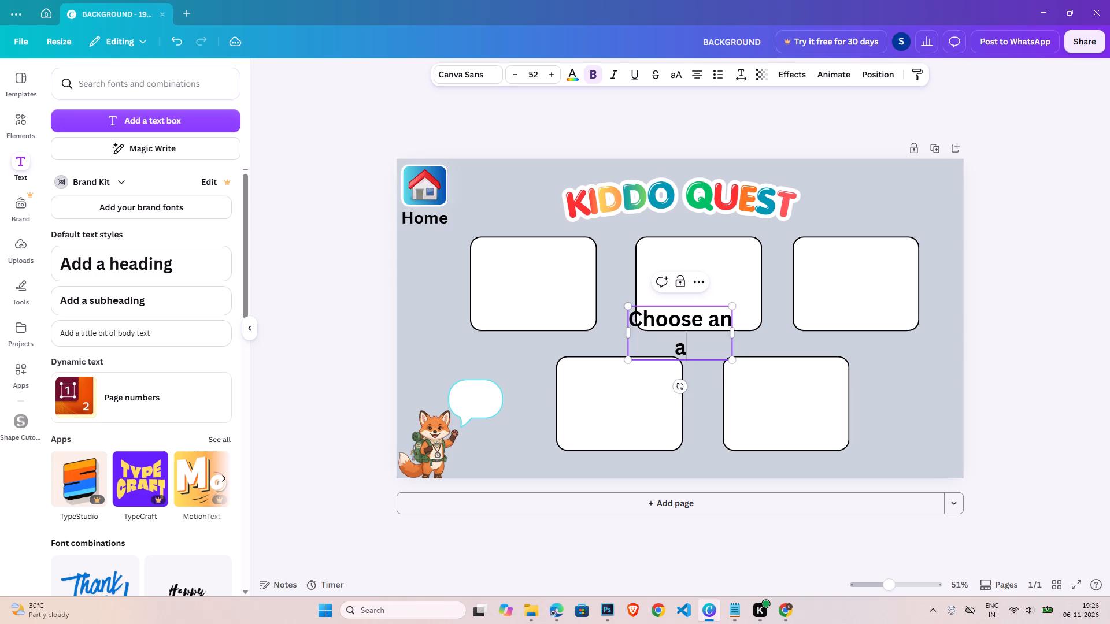
text(dventure!)
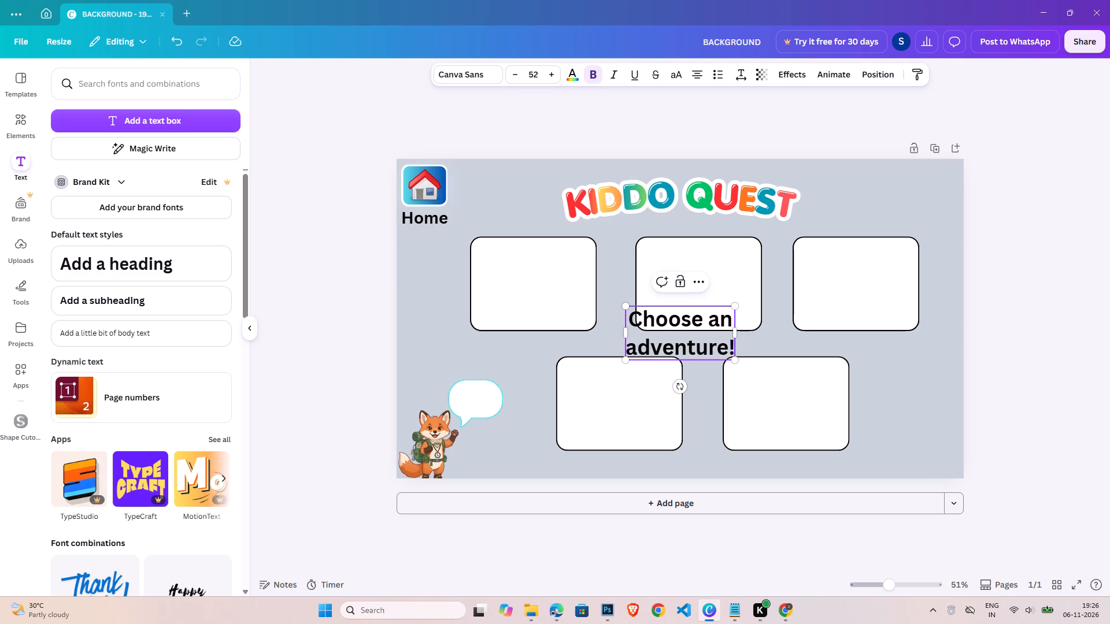
Shrink the caption to about font size 20.4 and centre it inside the fox's speech bubble.
drag(733, 360, 675, 326)
click(675, 326)
click(1067, 370)
drag(652, 321, 490, 389)
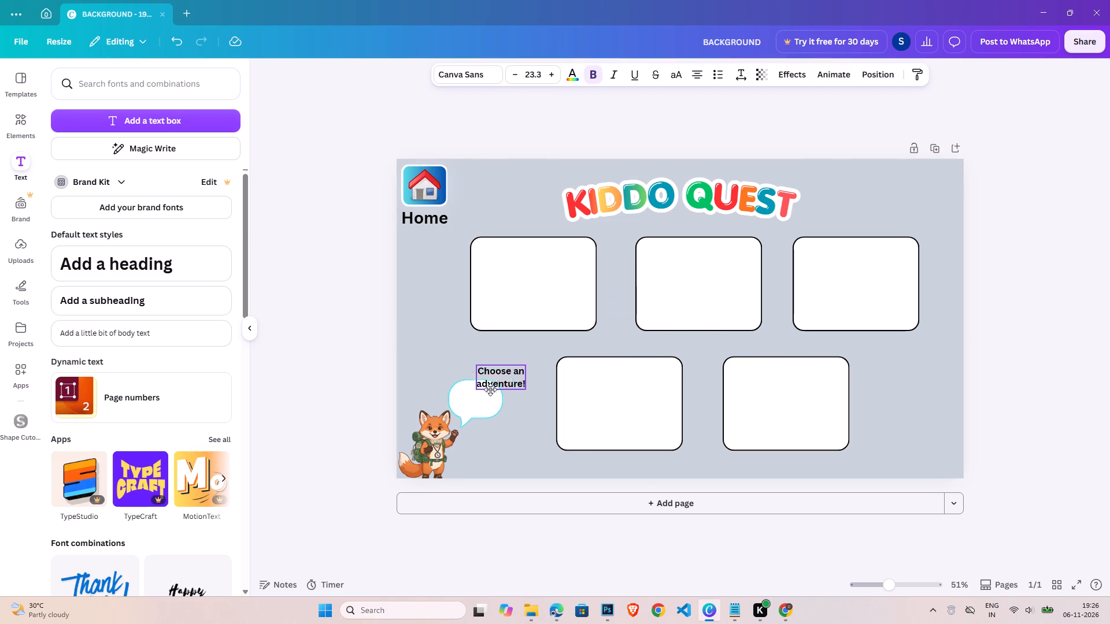
drag(490, 389, 481, 403)
drag(506, 407, 498, 407)
click(486, 397)
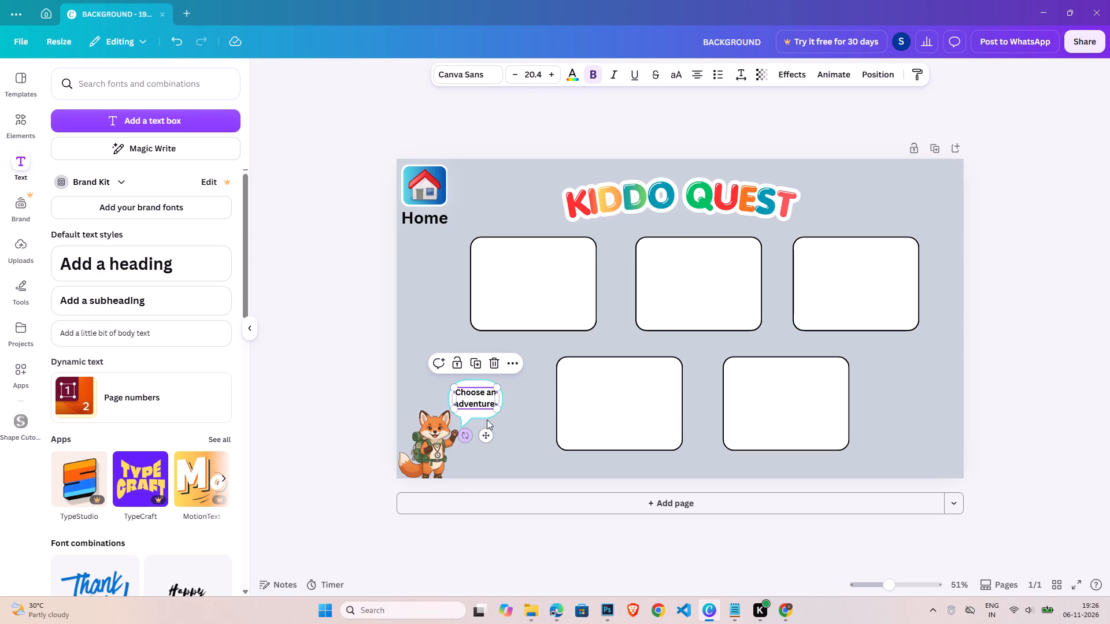
Change the font of the whole speech bubble caption to Fredoka.
triple_click(488, 404)
key(ctrl+a)
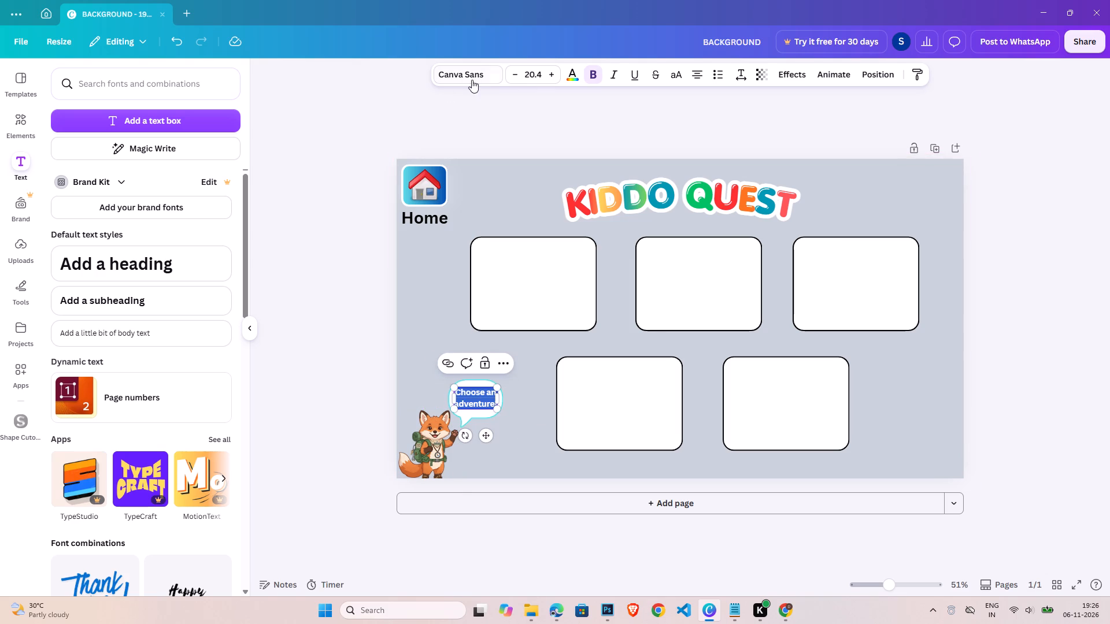
click(472, 80)
click(120, 121)
key(f)
key(r)
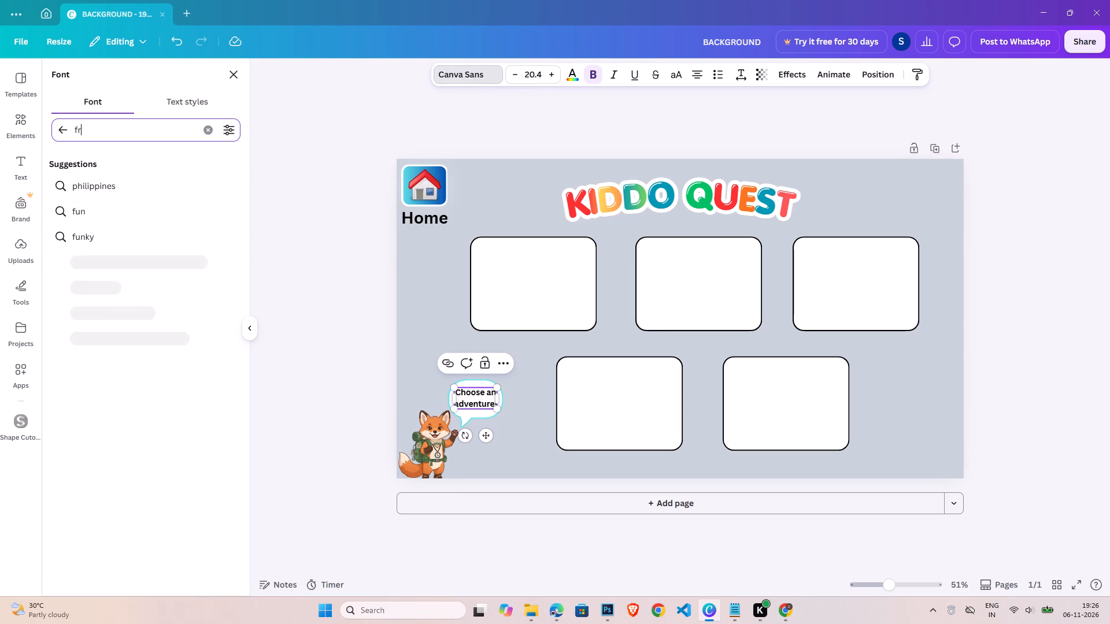
key(e)
key(d)
text(oka)
key(Return)
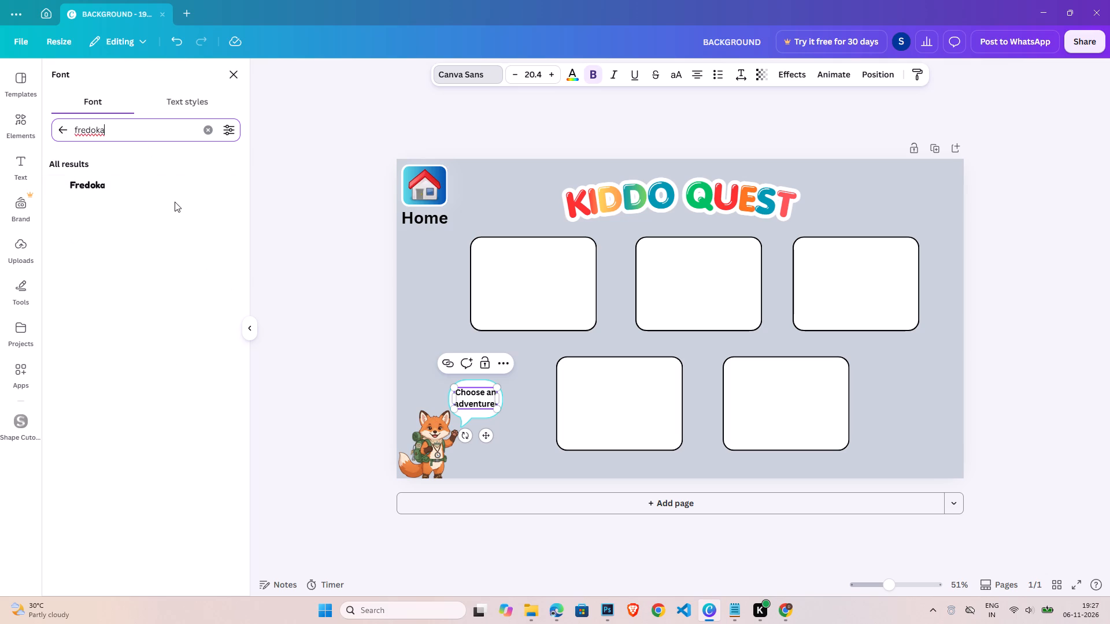
click(158, 183)
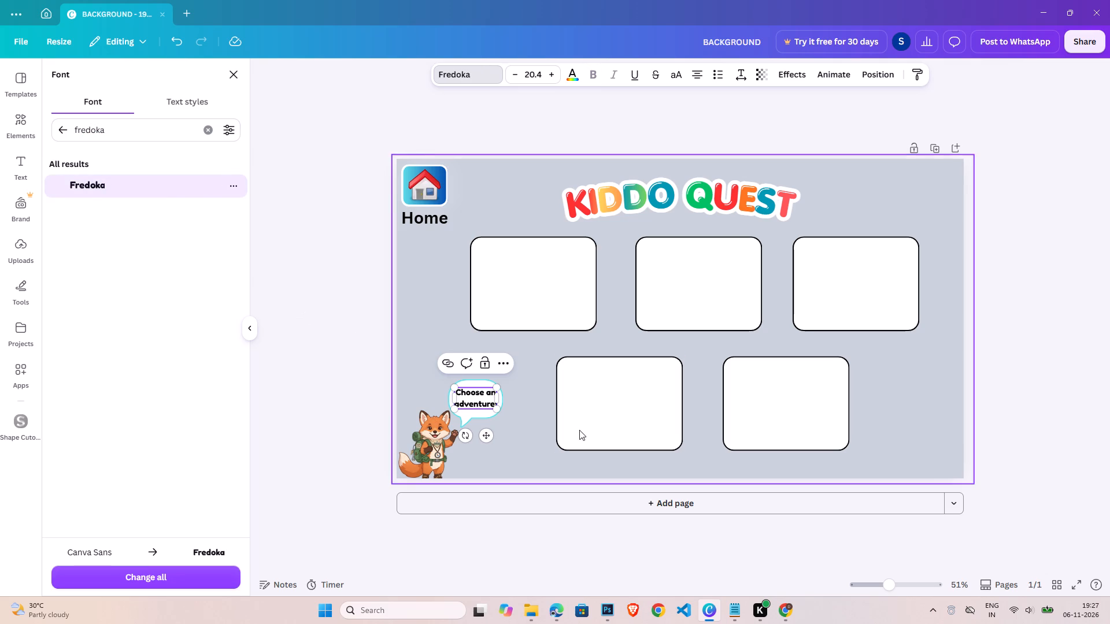
double_click(1063, 384)
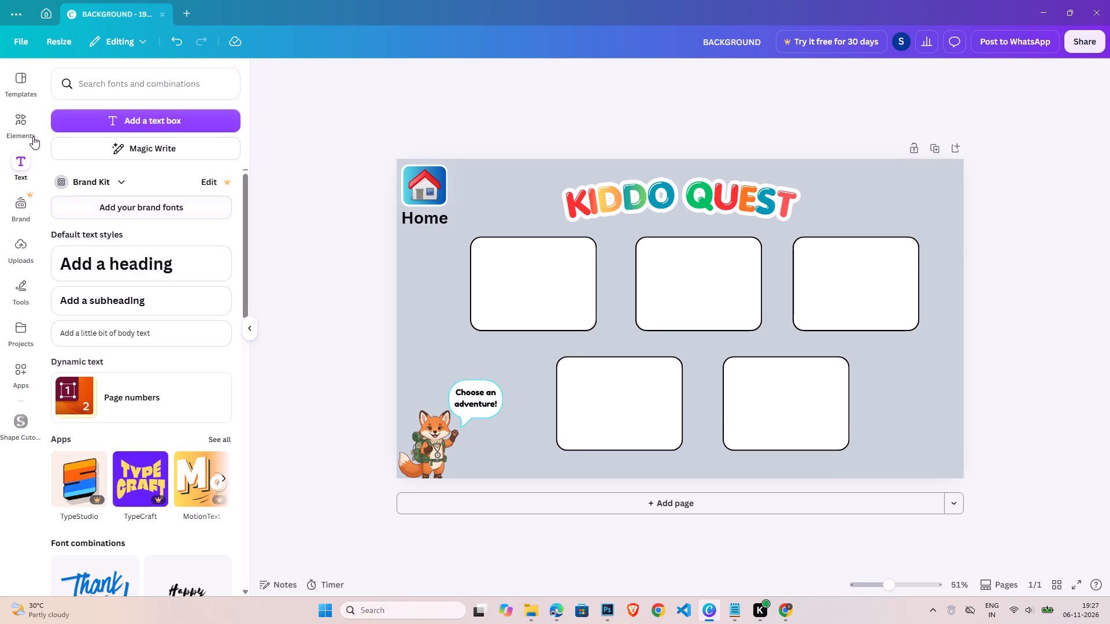
Clear the "bubble speech" element search and add a rounded square from the recently used shapes to the page.
click(22, 120)
click(218, 81)
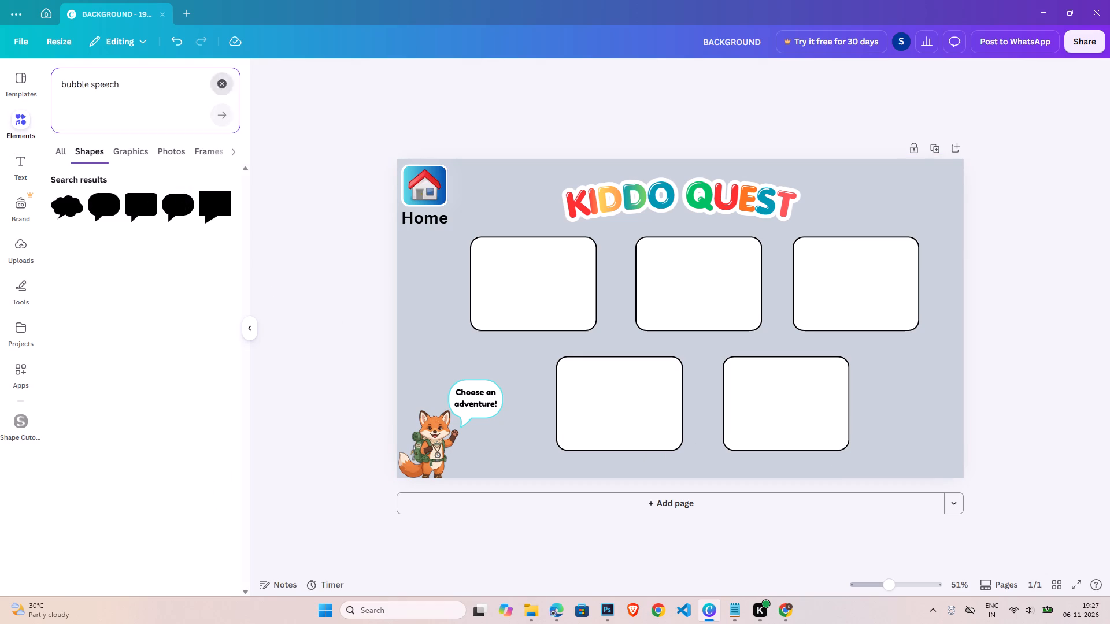
click(337, 244)
click(82, 330)
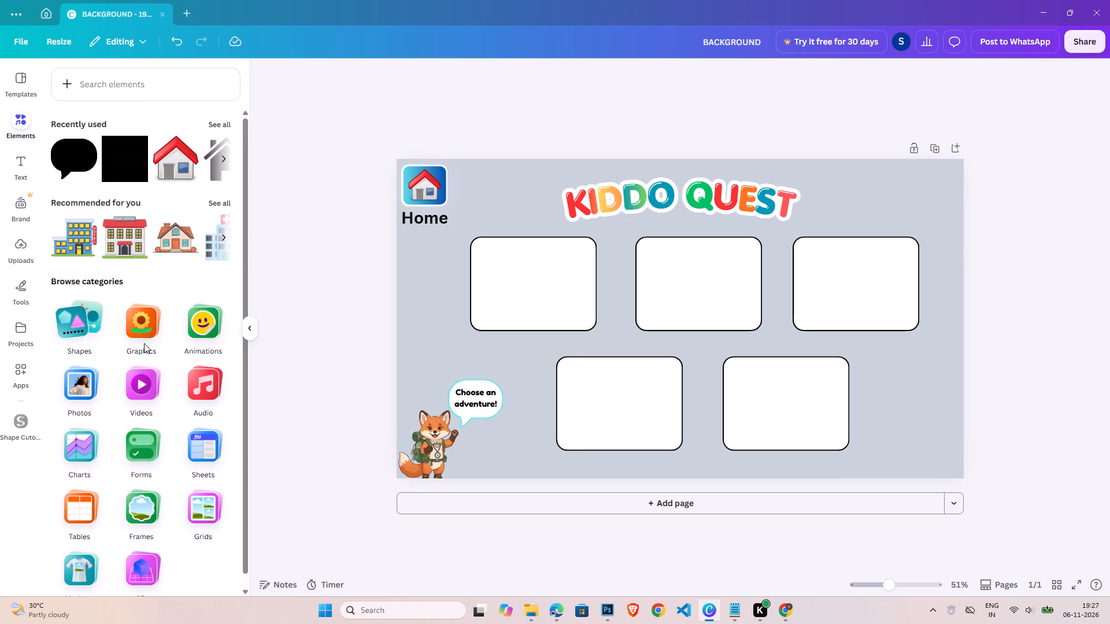
click(216, 145)
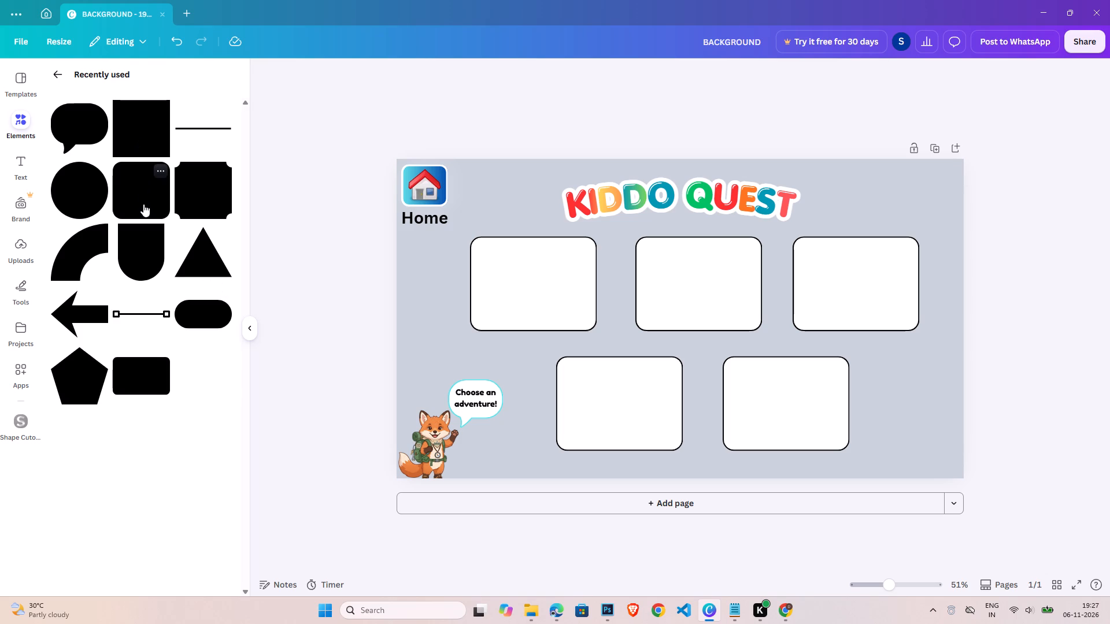
click(142, 206)
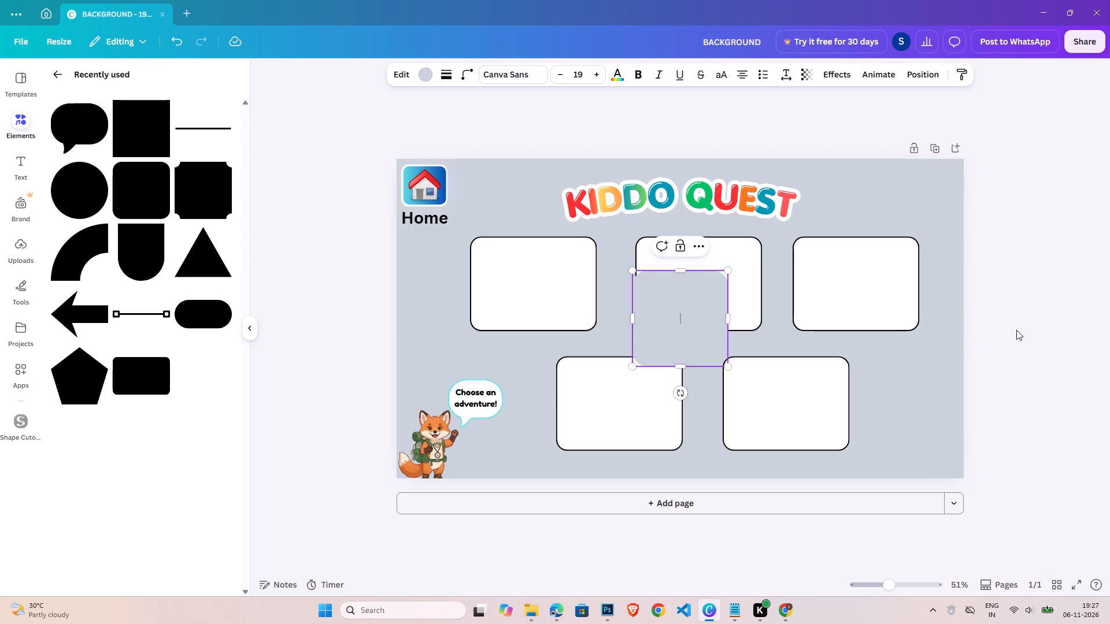
click(1022, 316)
Flatten the rounded square into a slim bar, centred across the bottom edge of the top-left card.
drag(682, 307, 628, 346)
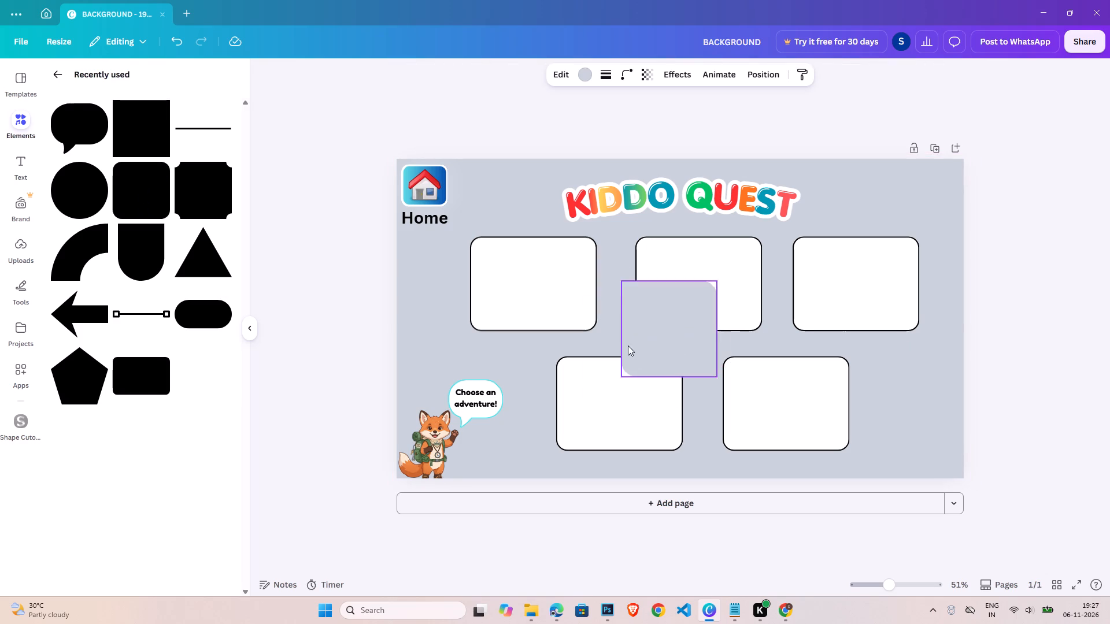
drag(628, 346, 536, 343)
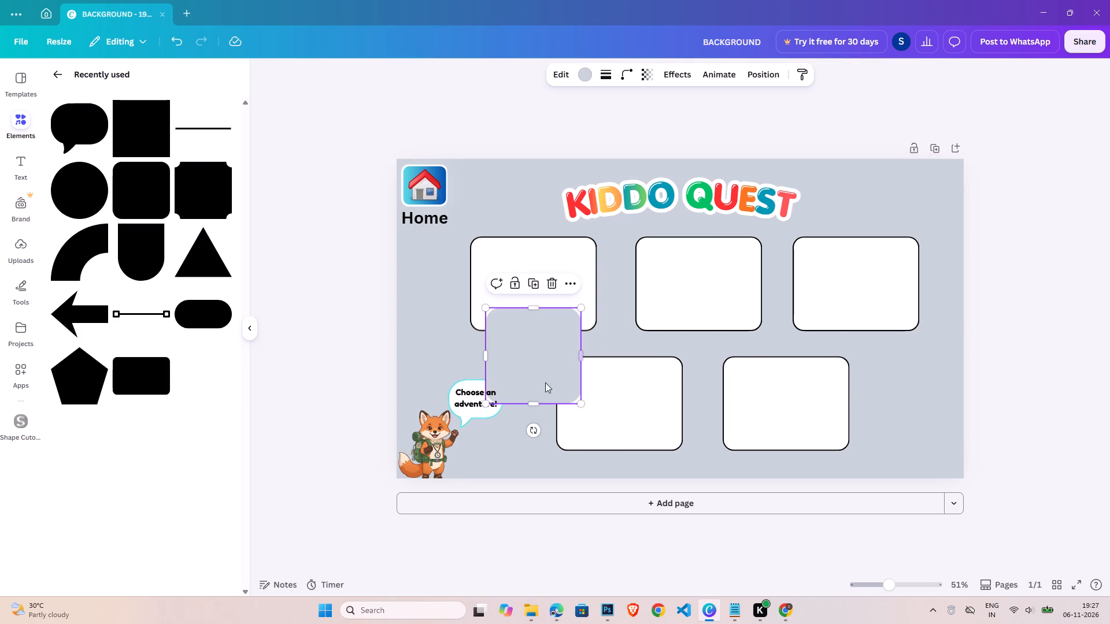
drag(534, 401, 531, 326)
drag(542, 320, 543, 326)
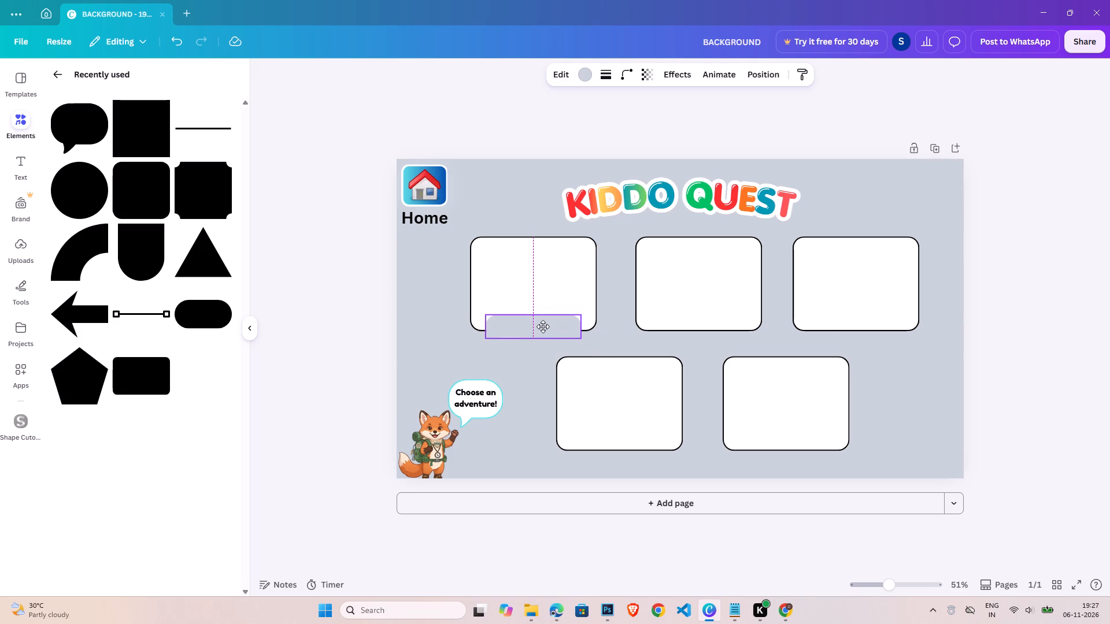
drag(543, 326, 543, 327)
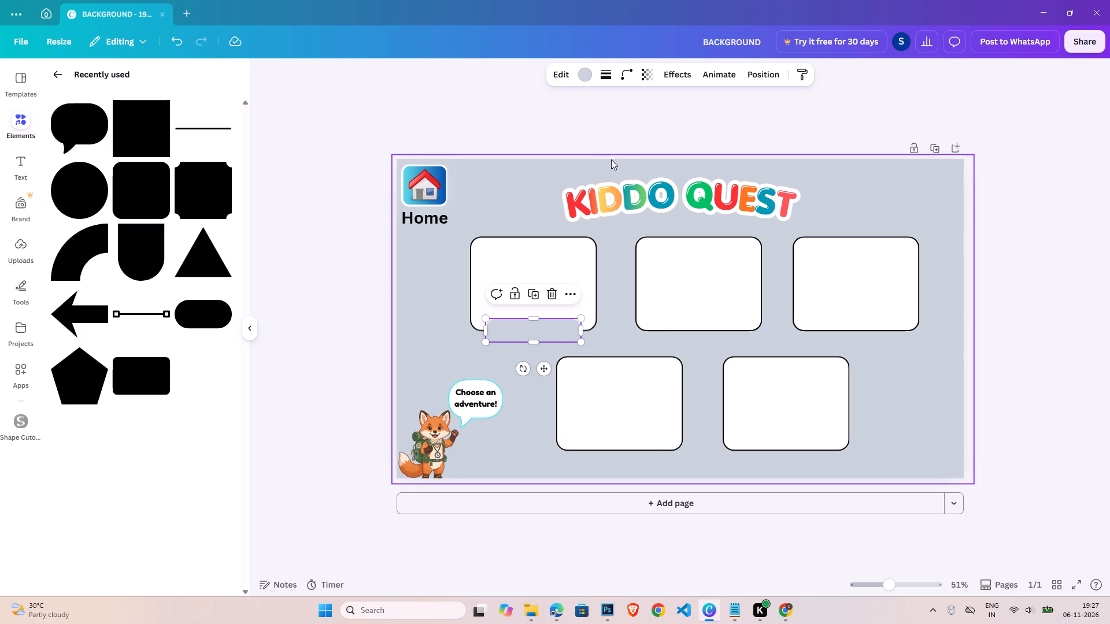
Give the bar a solid white outline with stroke weight 10.
click(602, 75)
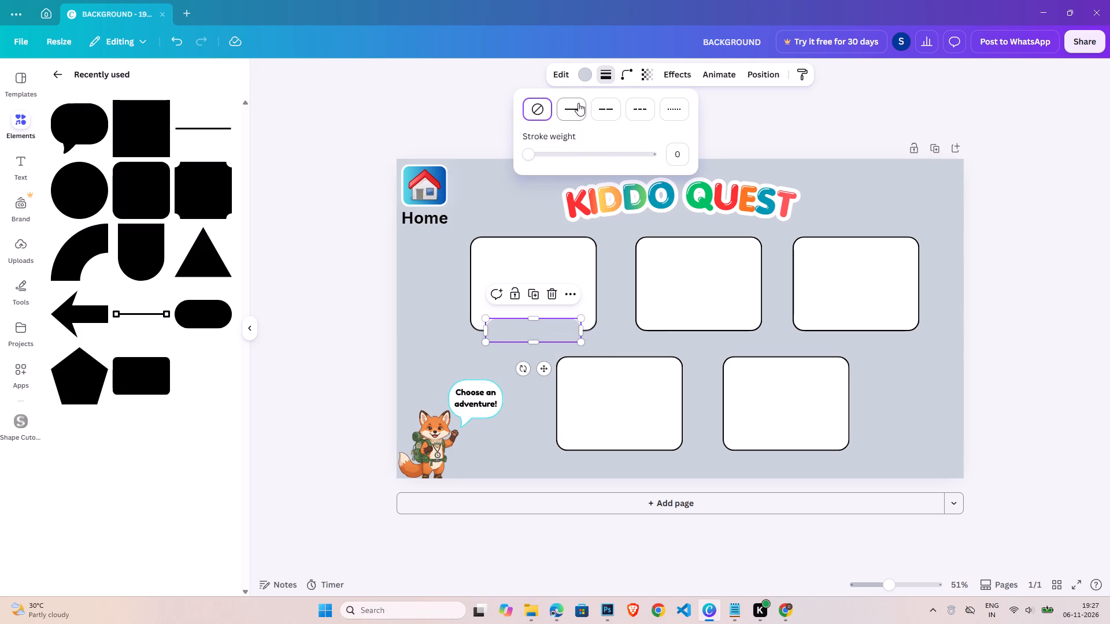
click(571, 105)
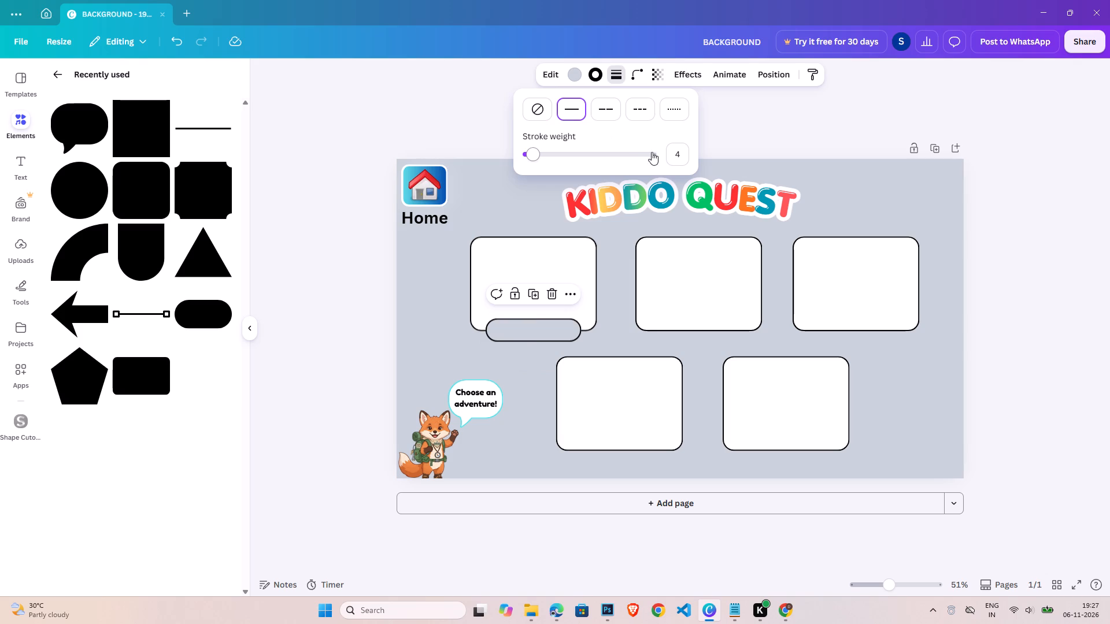
click(539, 152)
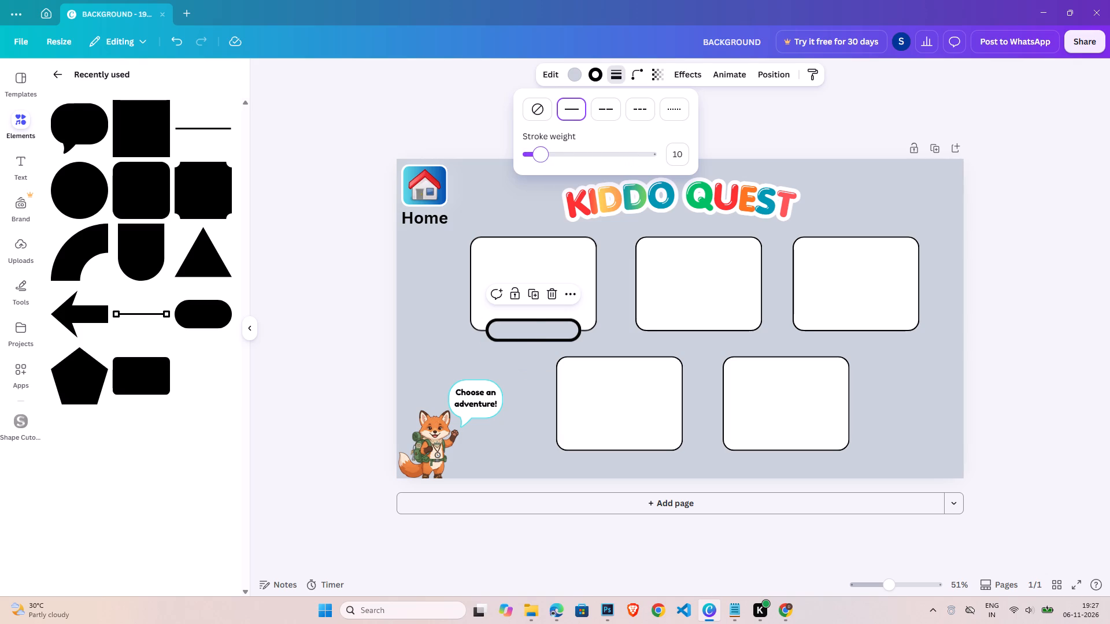
click(598, 73)
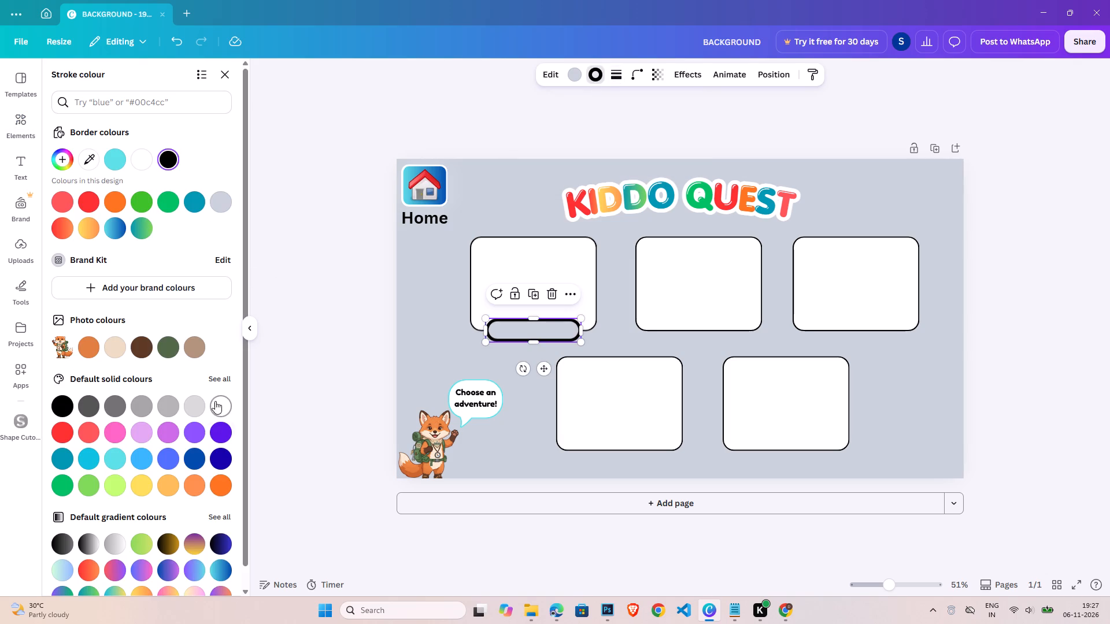
click(224, 404)
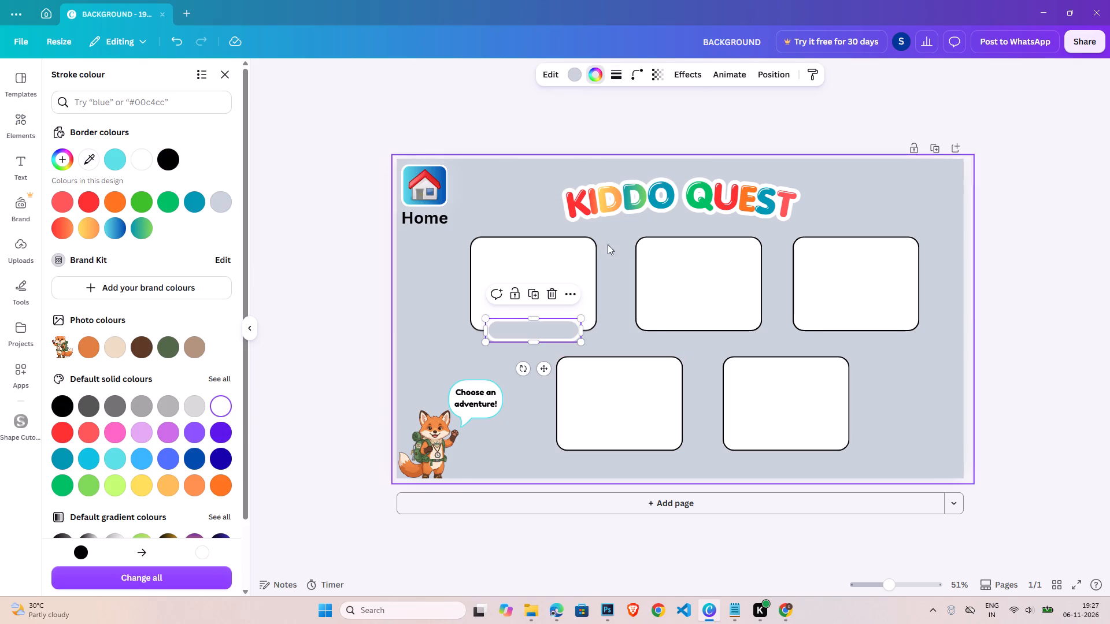
Fill the bar with the light-blue to dark-blue default gradient.
click(568, 73)
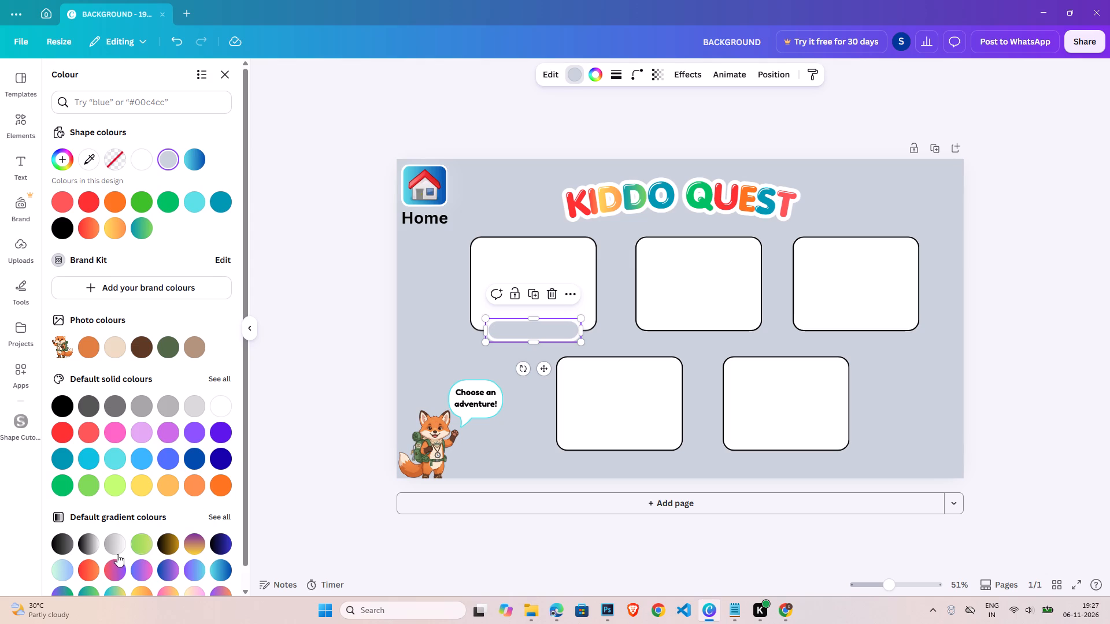
scroll(117, 554, down, 1)
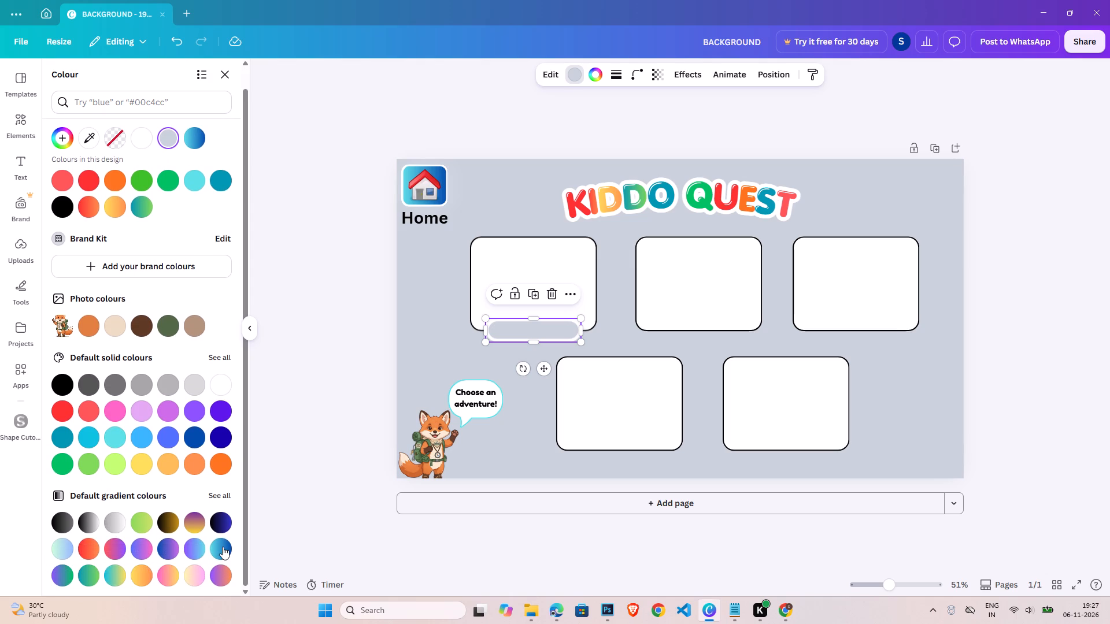
click(225, 547)
click(1079, 335)
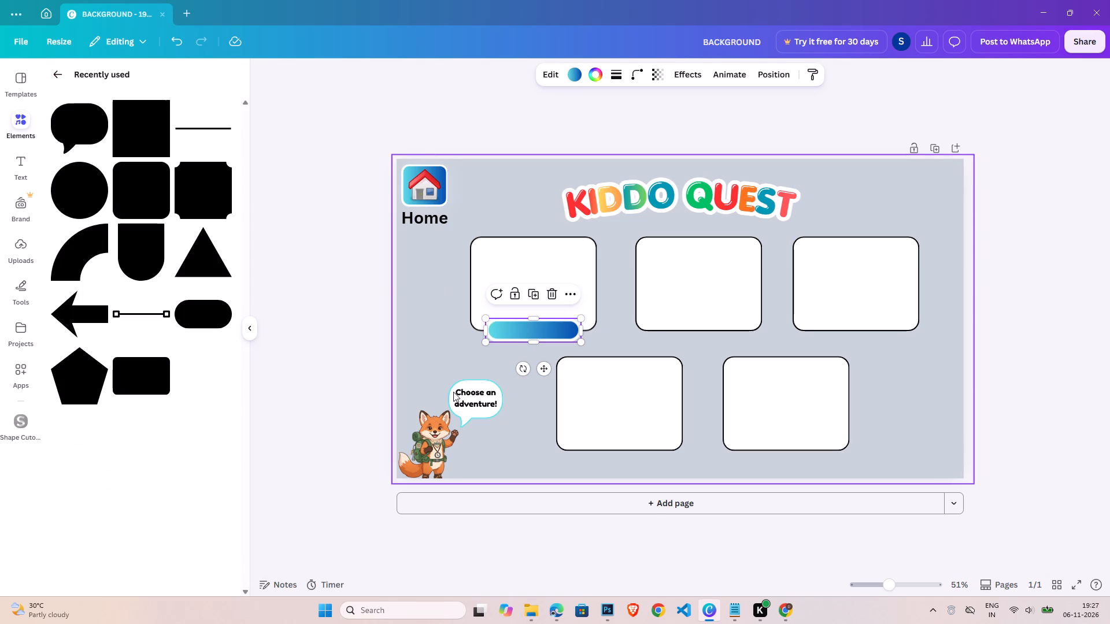
Duplicate the speech bubble caption, move the copy onto the blue bar and replace its text with "PLAY".
click(465, 399)
key(ctrl+c)
key(ctrl+v)
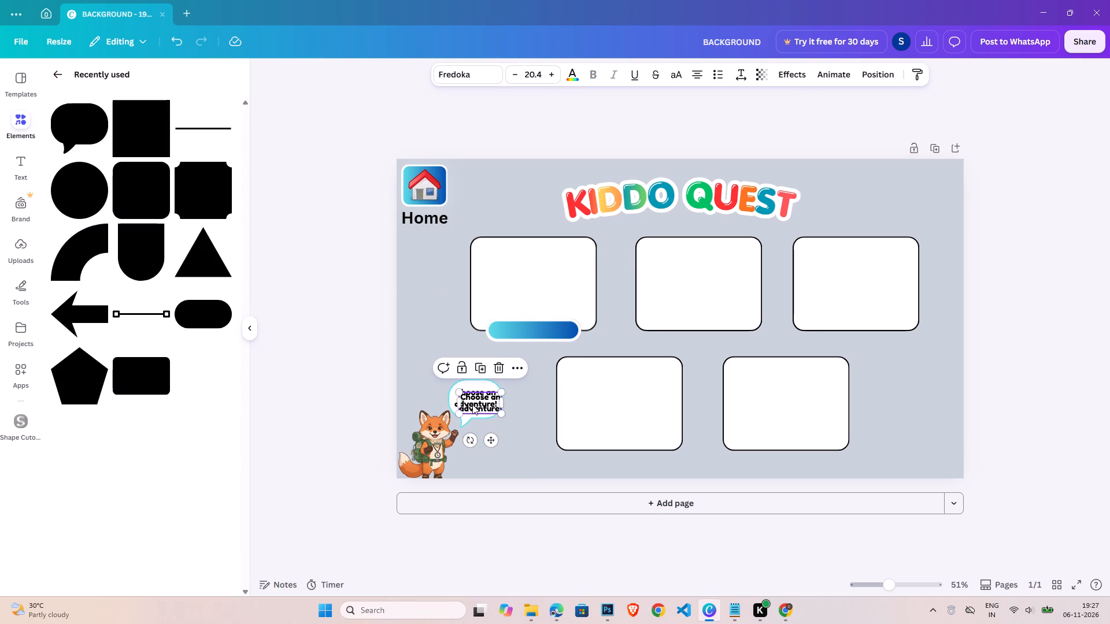
drag(472, 404, 536, 329)
double_click(536, 329)
text(PLAY)
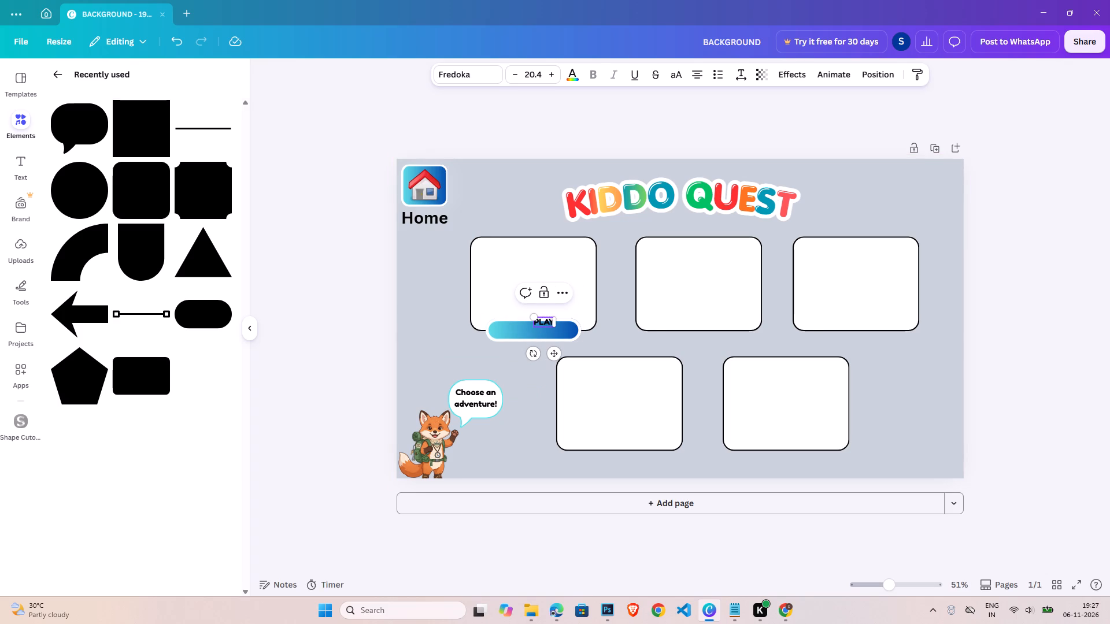
Colour the PLAY text white.
triple_click(541, 320)
click(573, 79)
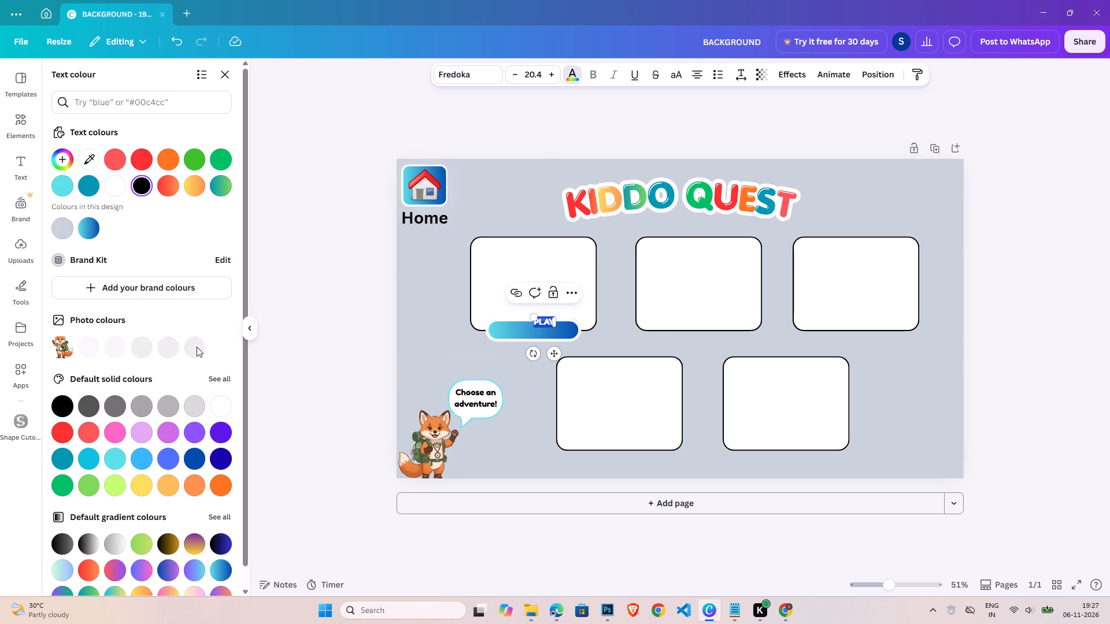
click(221, 403)
double_click(1007, 280)
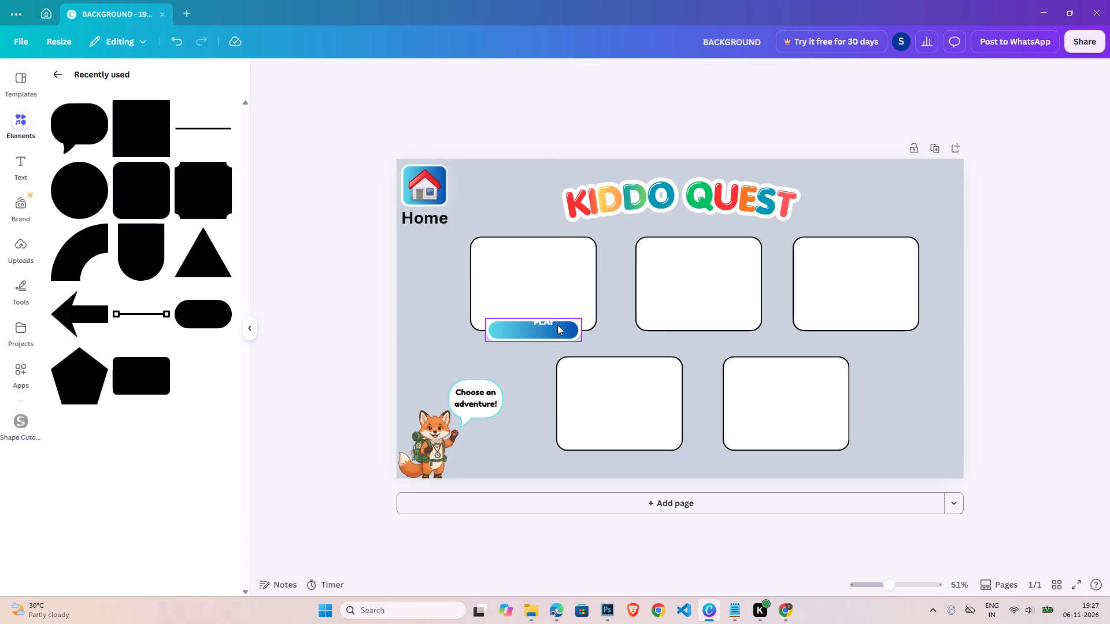
Enlarge the PLAY text on the blue bar and align it with the bar's vertical middle.
drag(541, 322, 510, 328)
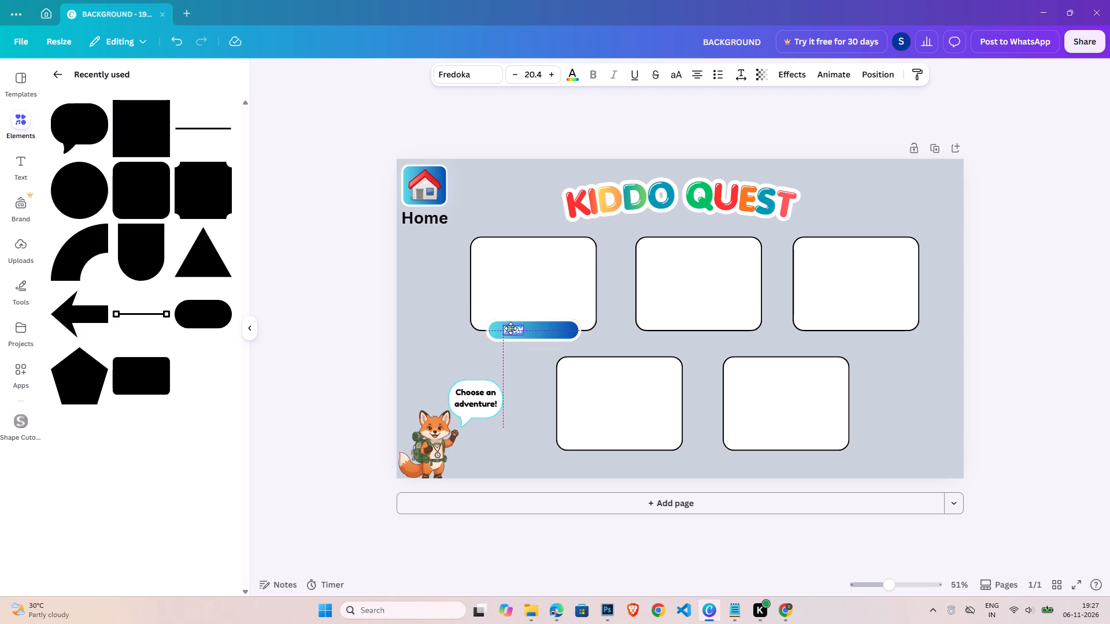
drag(510, 328, 510, 325)
drag(526, 330, 548, 332)
drag(515, 332, 526, 330)
click(564, 330)
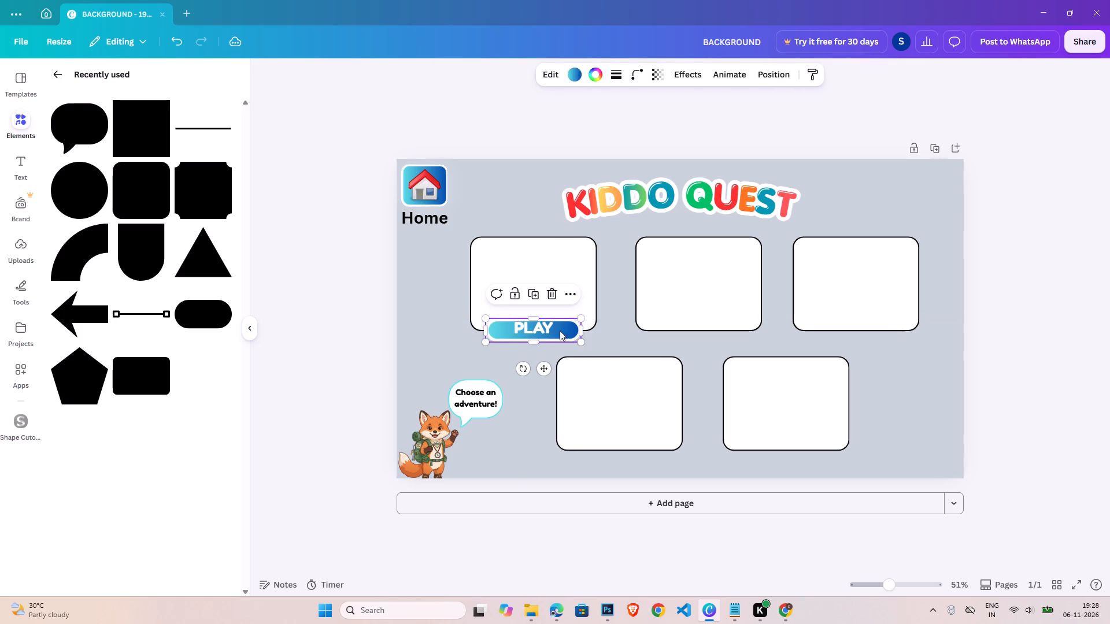
shift+click(538, 331)
click(931, 69)
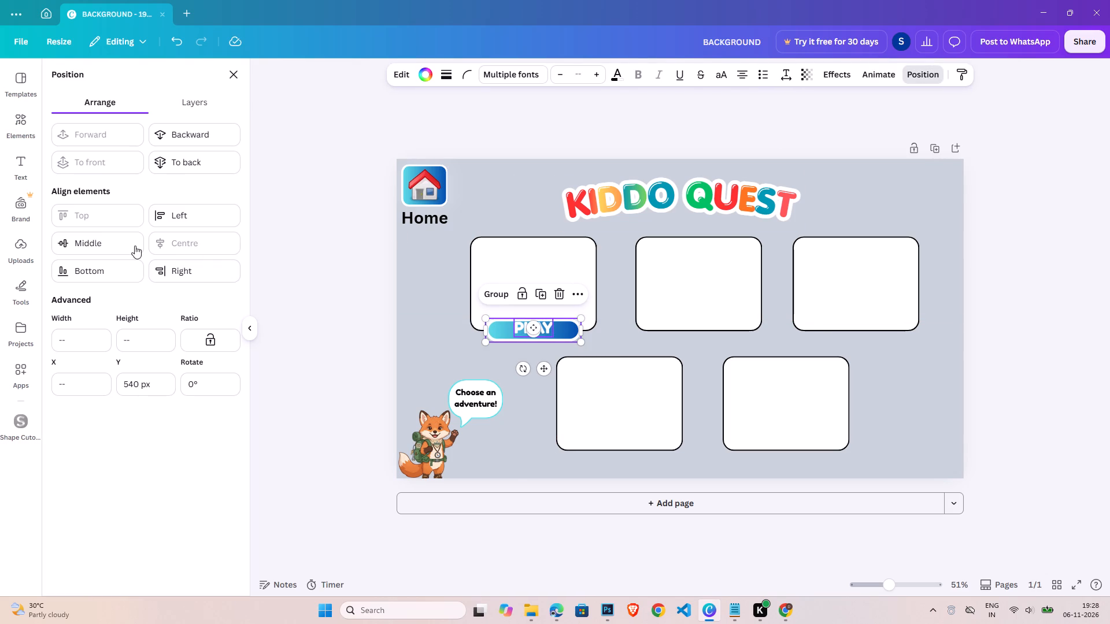
click(132, 246)
click(1057, 288)
click(1054, 295)
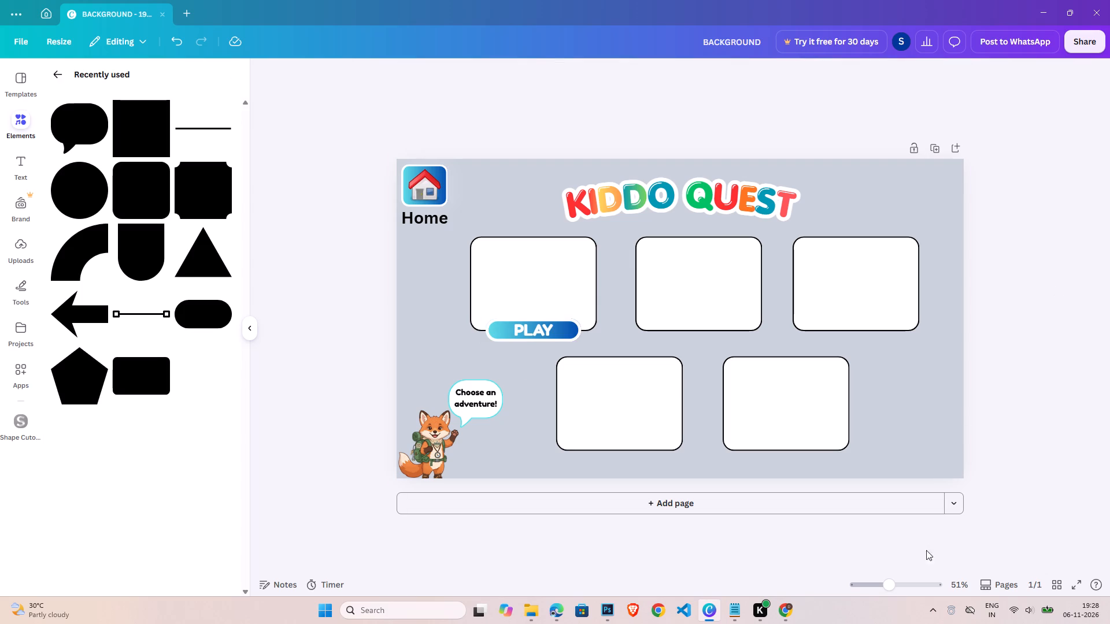
Apply the Outline effect to the PLAY text and colour the outline black.
click(904, 587)
triple_click(405, 338)
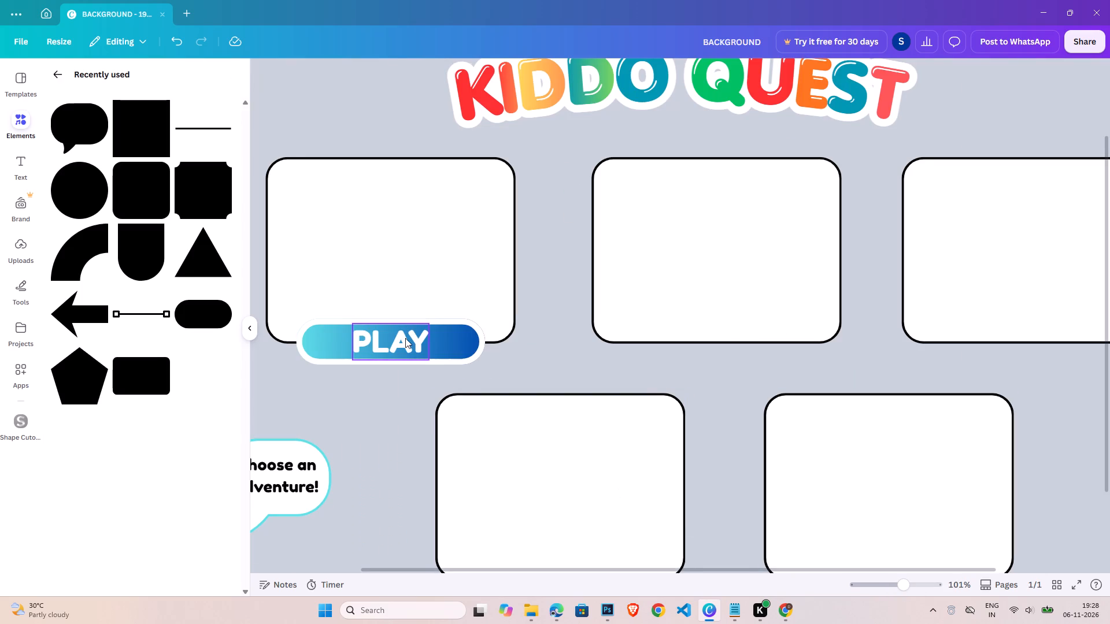
click(800, 67)
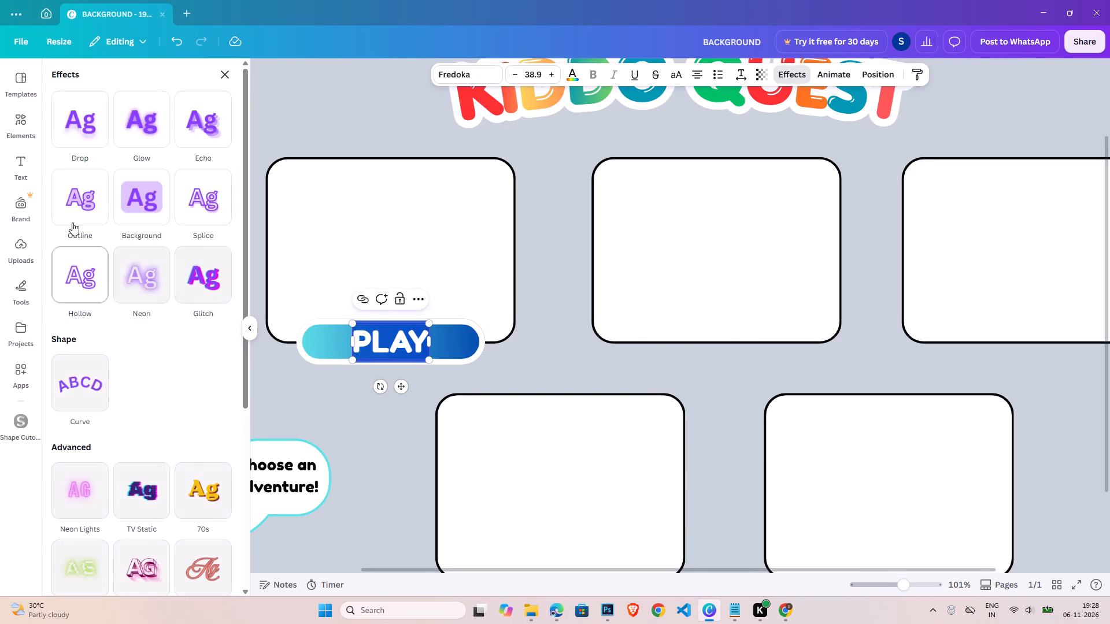
click(71, 214)
click(765, 72)
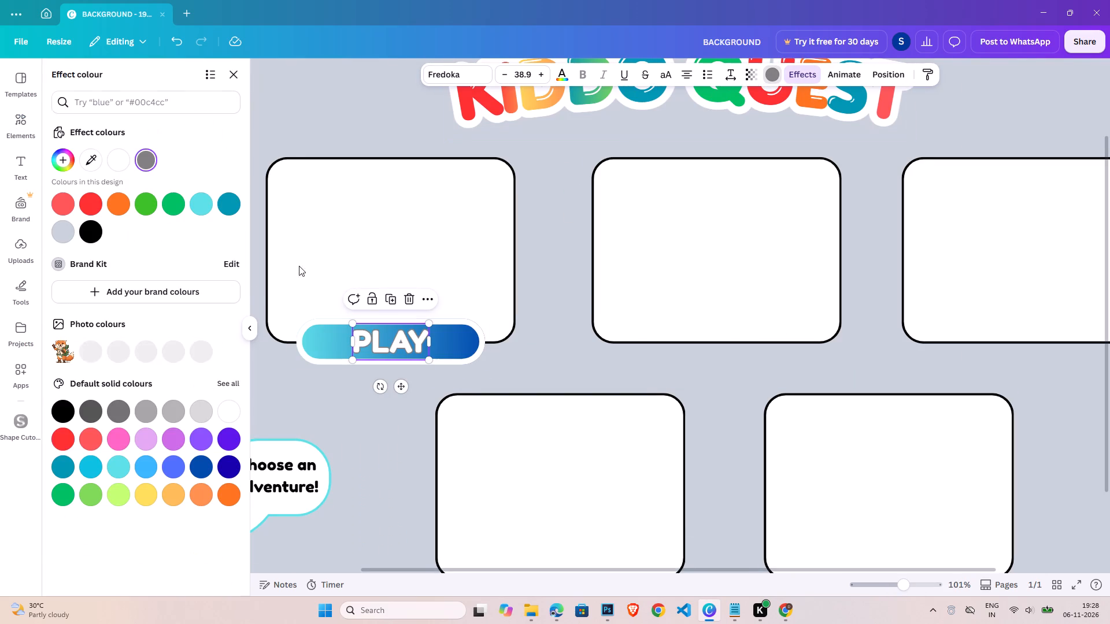
click(69, 411)
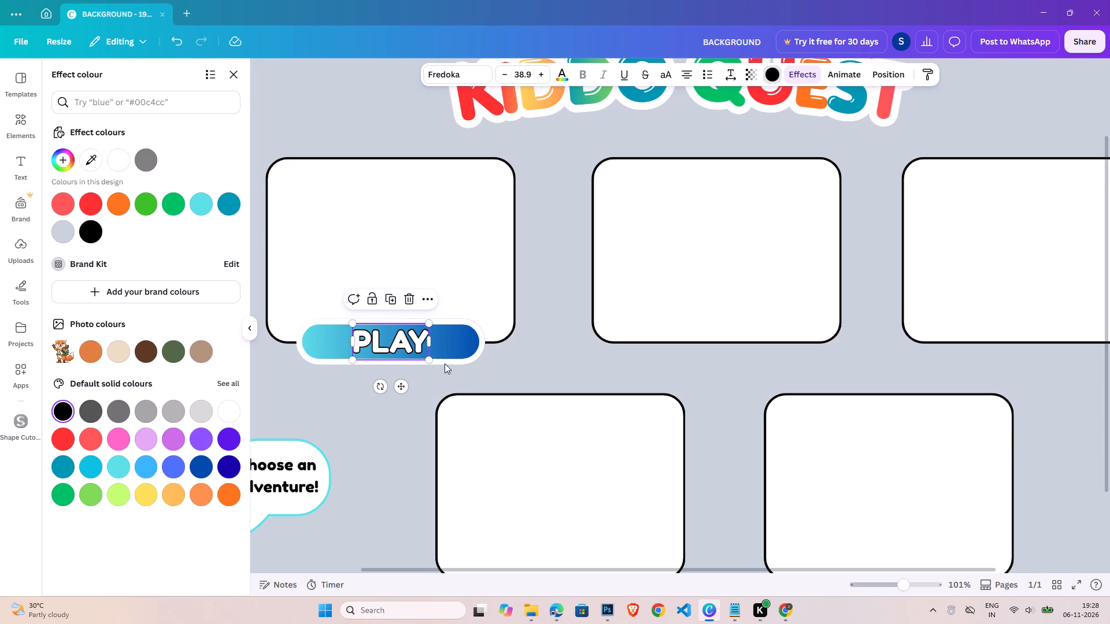
click(409, 346)
click(500, 367)
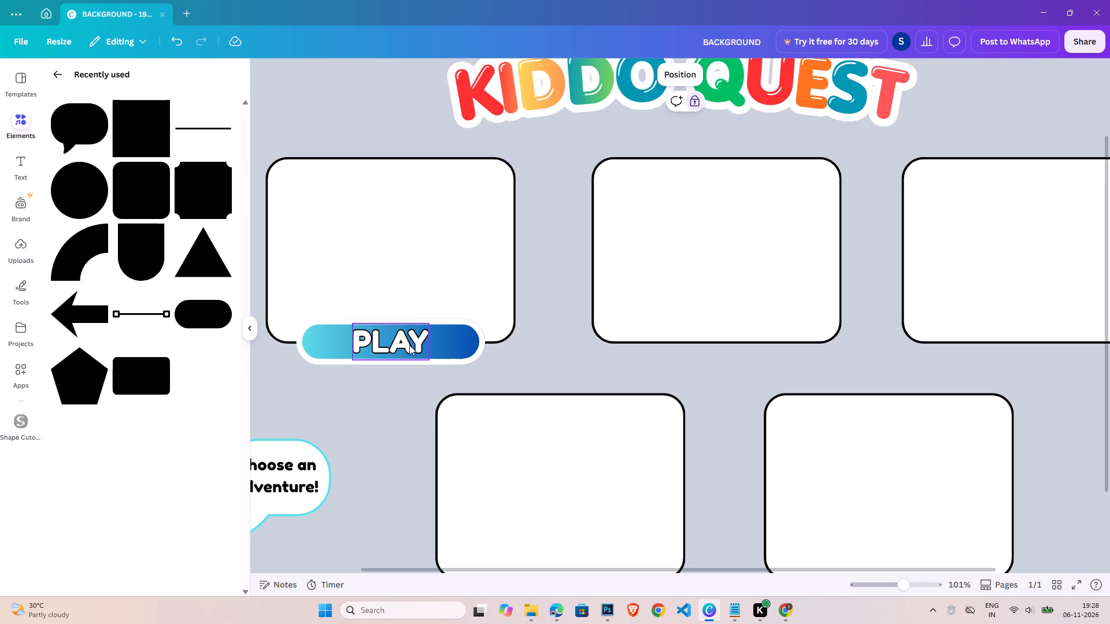
click(409, 345)
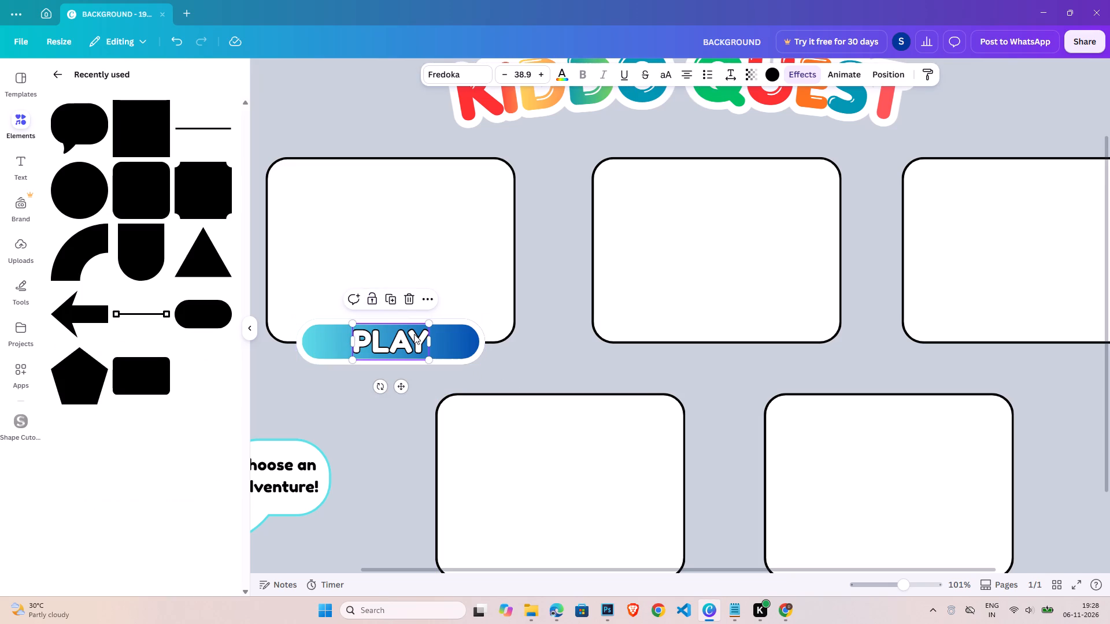
Fill the first card in the upper row with the light turquoise default solid colour.
click(493, 326)
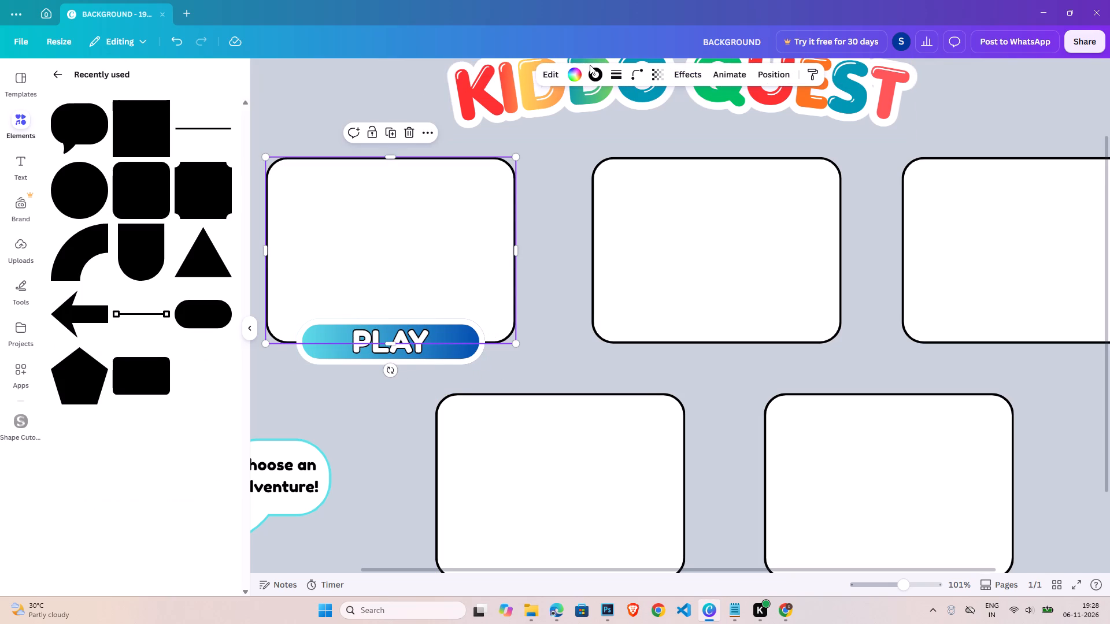
click(576, 70)
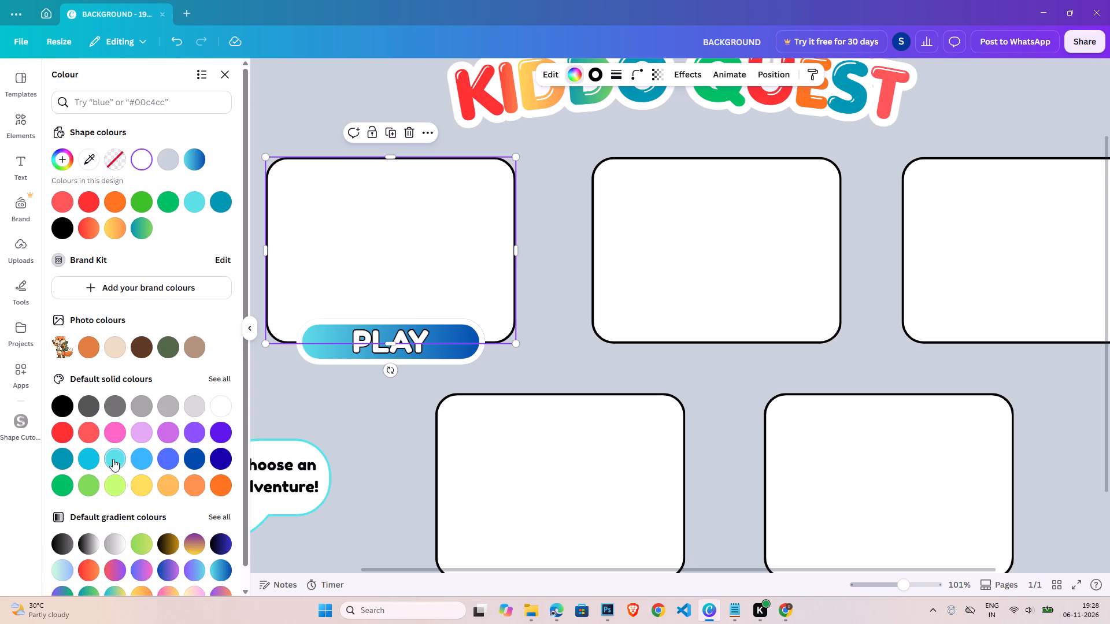
click(113, 459)
click(527, 358)
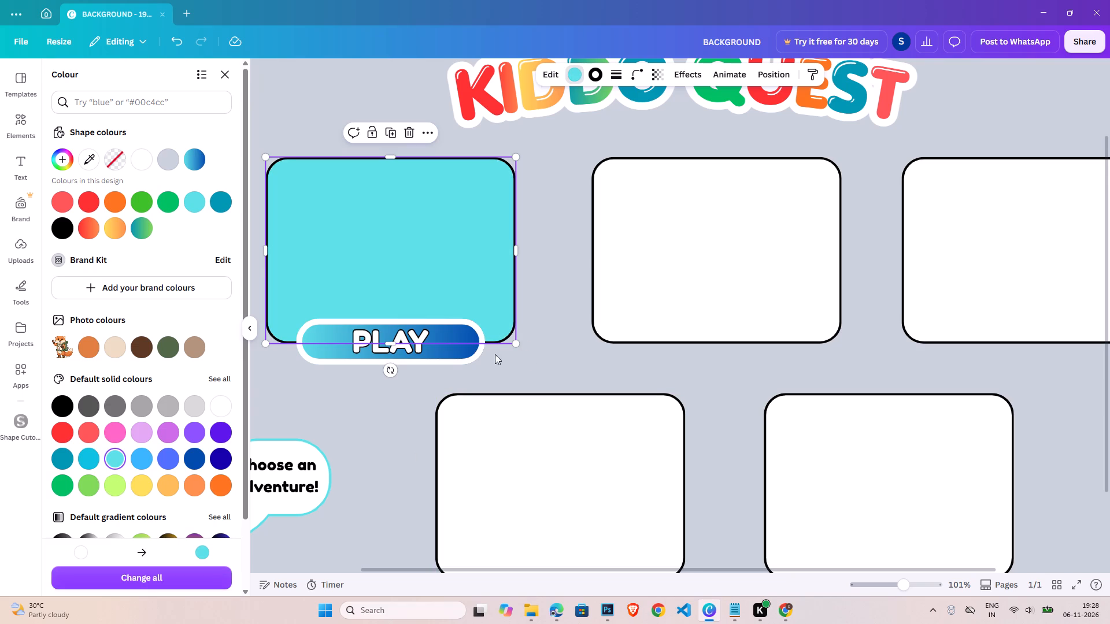
Set the blue bar's white outline to stroke weight 5.
click(466, 356)
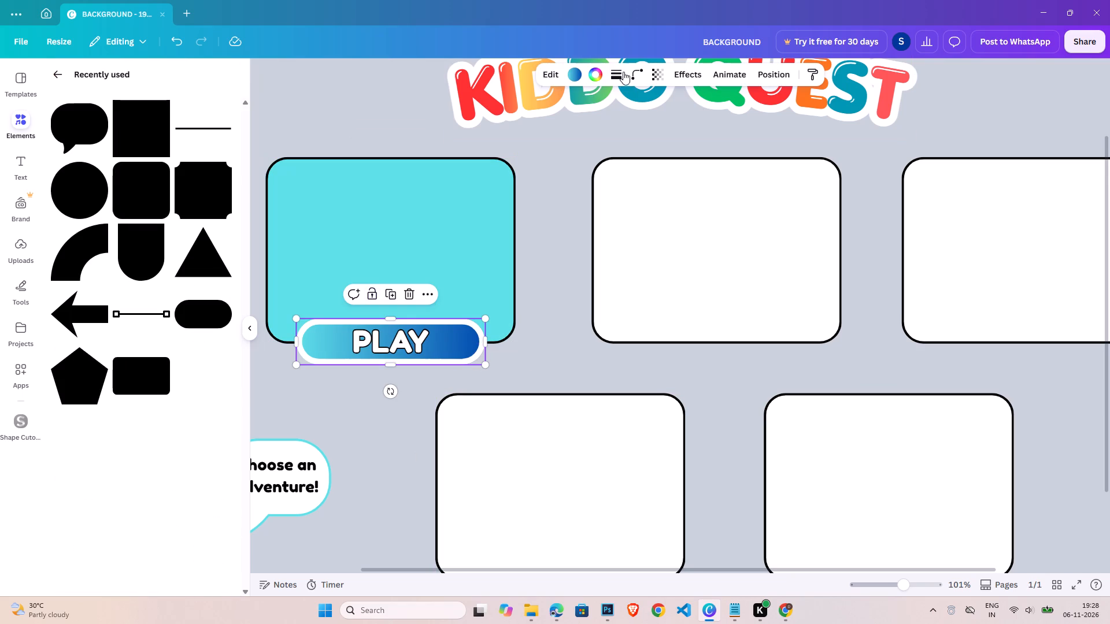
click(623, 73)
drag(550, 158, 546, 158)
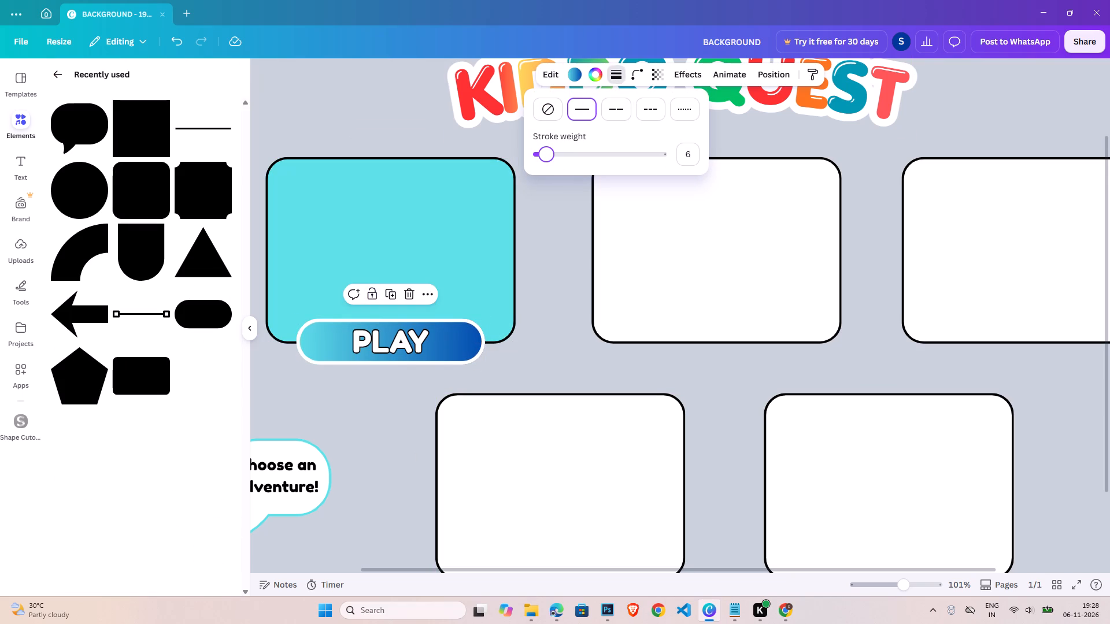
drag(546, 158, 544, 158)
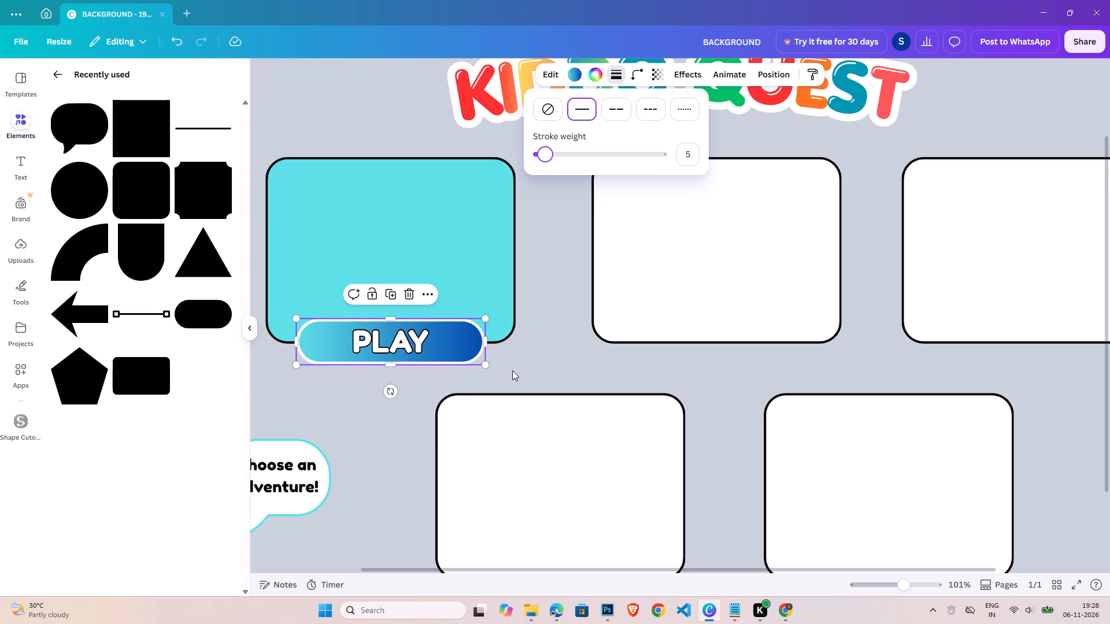
click(512, 370)
Group the blue bar and its PLAY text into one button.
click(462, 343)
shift+click(393, 349)
click(920, 74)
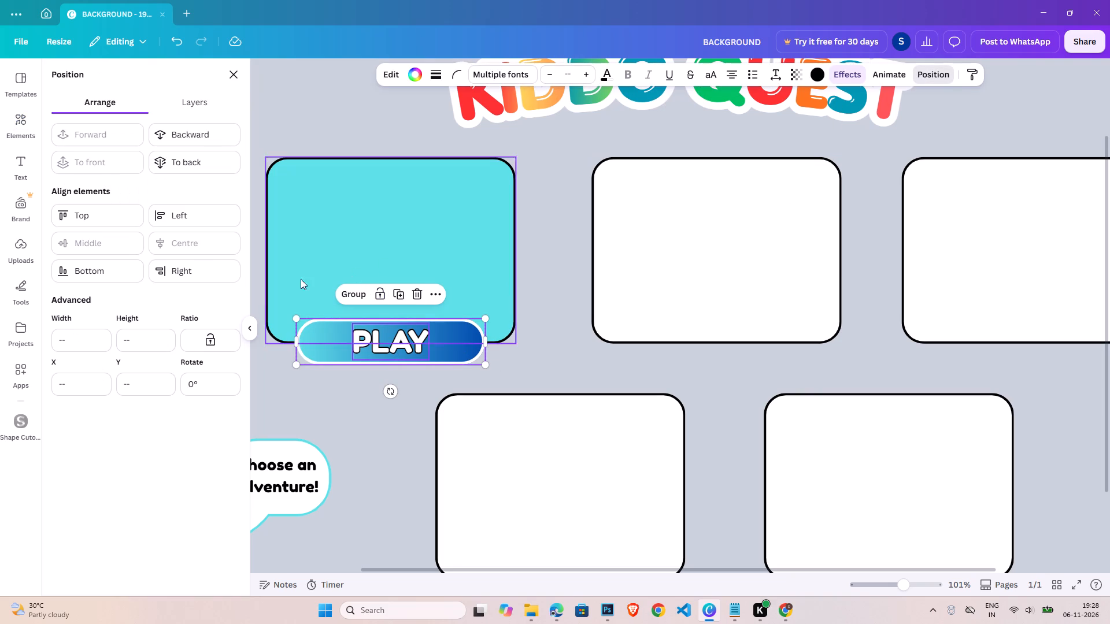
click(357, 287)
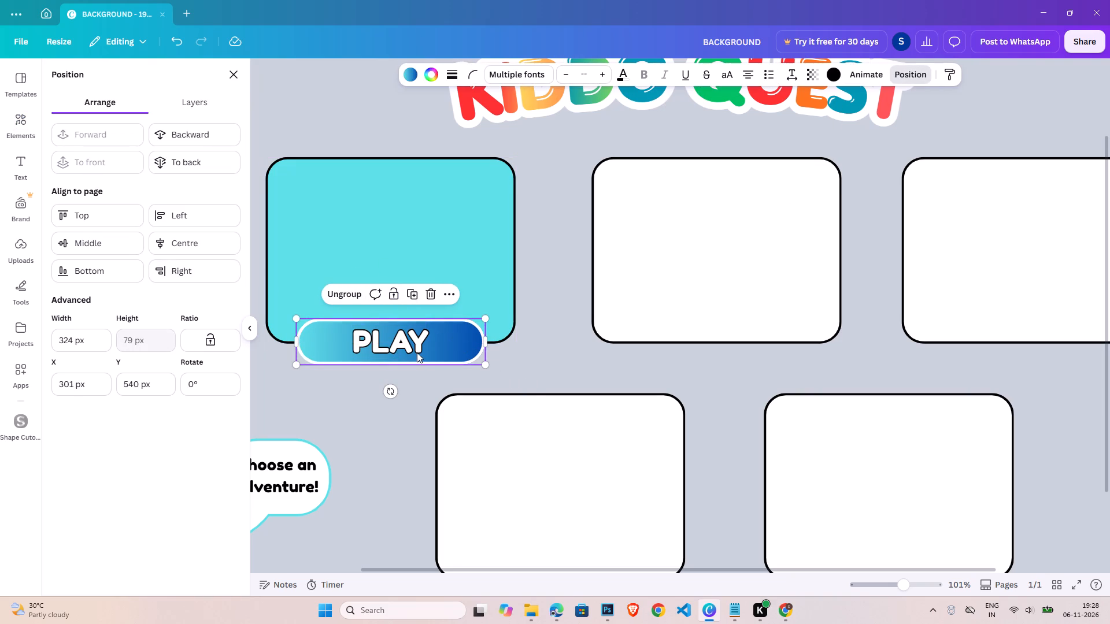
Duplicate the blue PLAY button and place the copy over the bottom edge of the upper row's second card.
key(ctrl+c)
key(ctrl+v)
drag(410, 353, 710, 337)
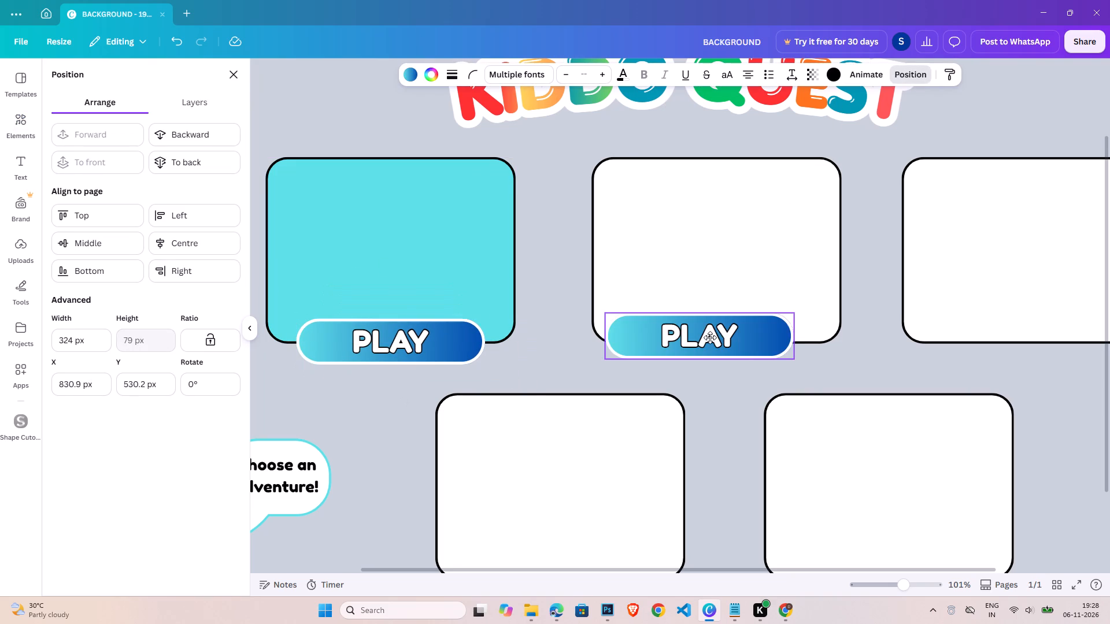
drag(710, 337, 739, 335)
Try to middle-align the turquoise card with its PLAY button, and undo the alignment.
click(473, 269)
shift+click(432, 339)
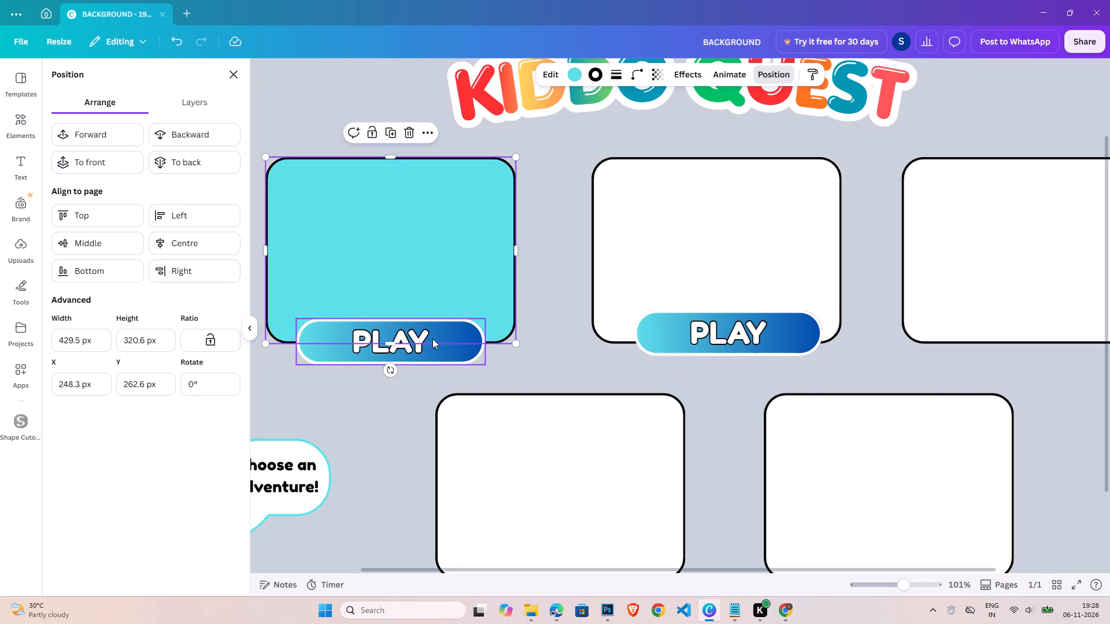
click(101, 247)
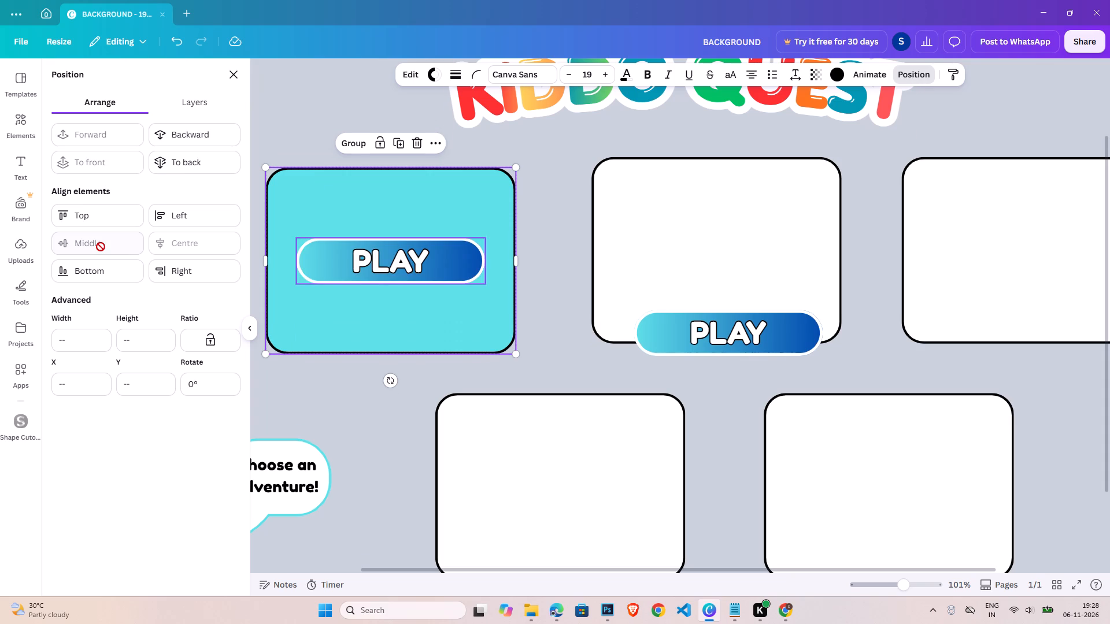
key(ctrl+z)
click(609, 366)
Fill the second card's PLAY button with the red-to-orange default gradient.
click(727, 335)
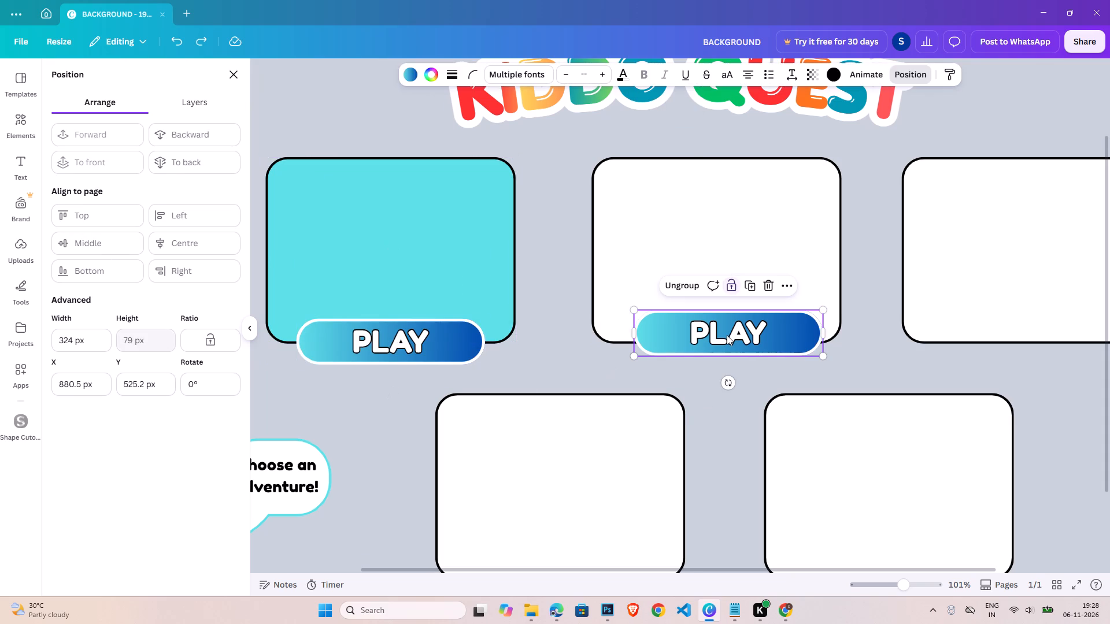
click(407, 79)
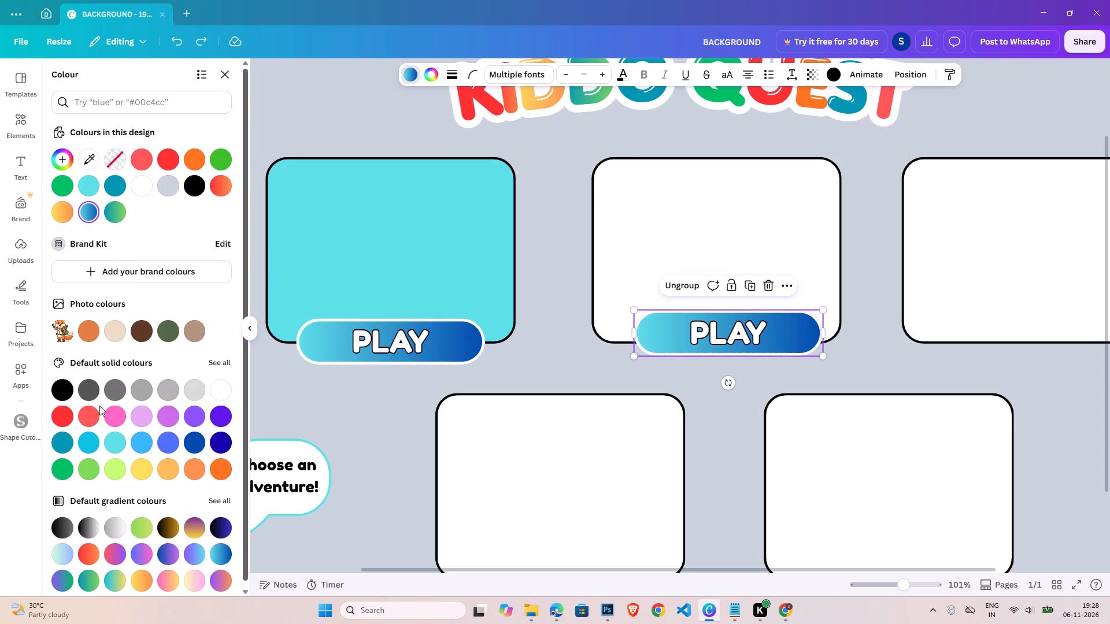
click(90, 555)
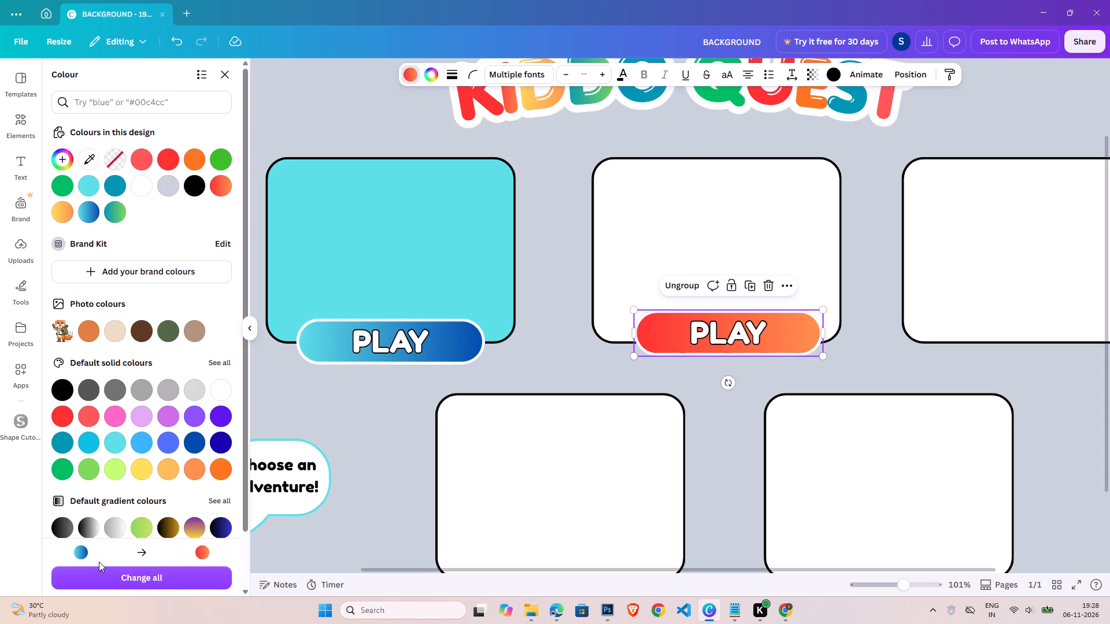
Centre the red-orange PLAY button horizontally on the second card.
scroll(725, 537, down, 1)
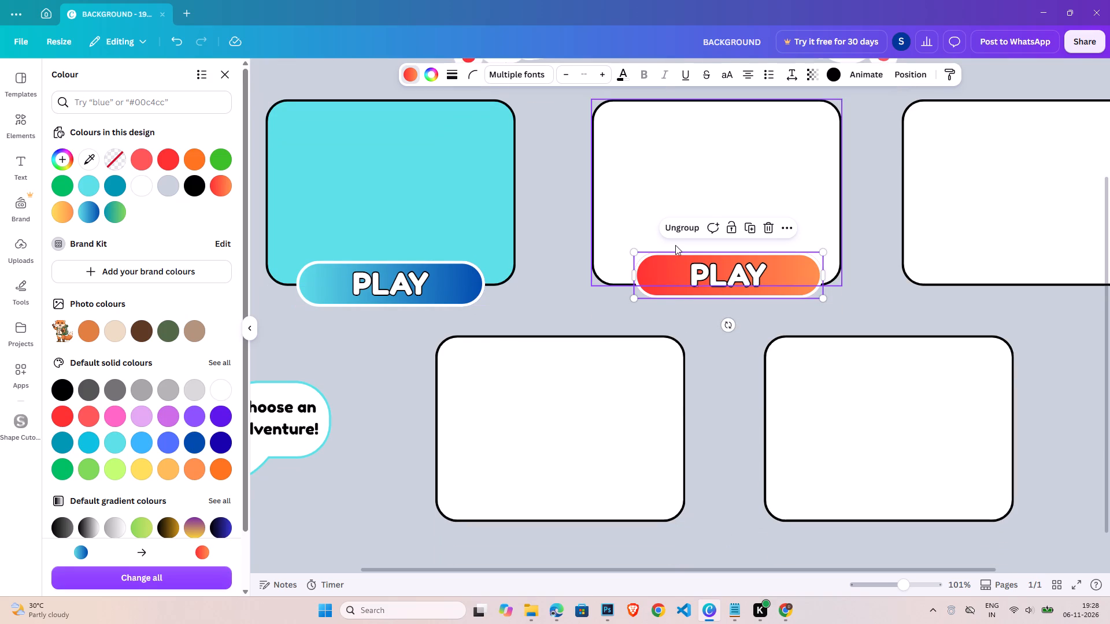
click(687, 140)
shift+click(720, 272)
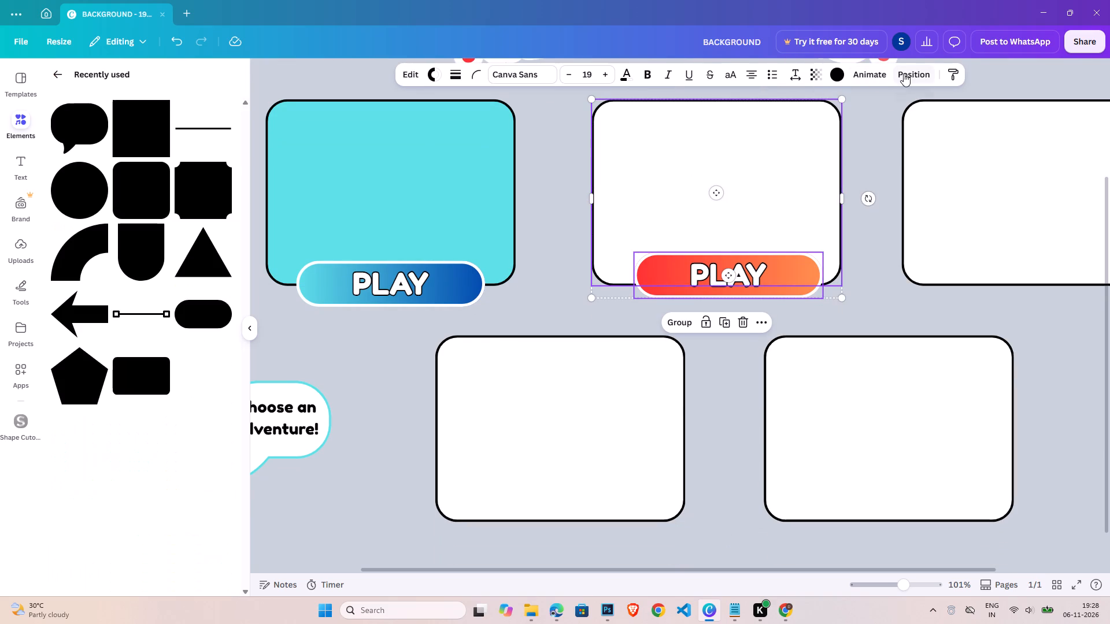
click(904, 73)
click(170, 243)
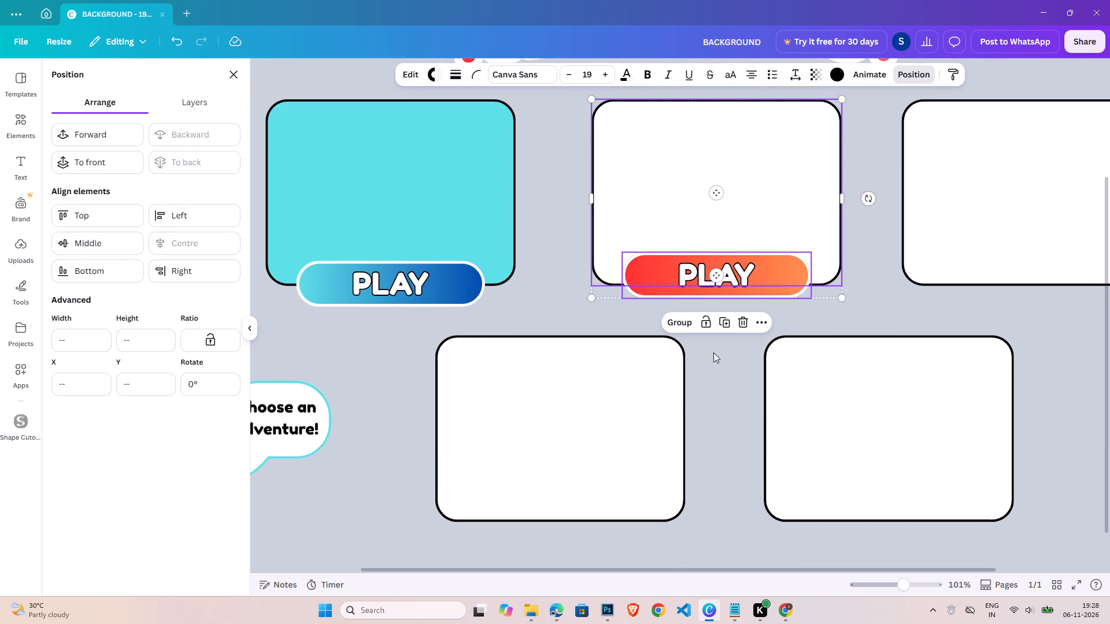
Duplicate the red-orange PLAY button and place the copy level with it on the third card's bottom edge.
drag(837, 569, 960, 567)
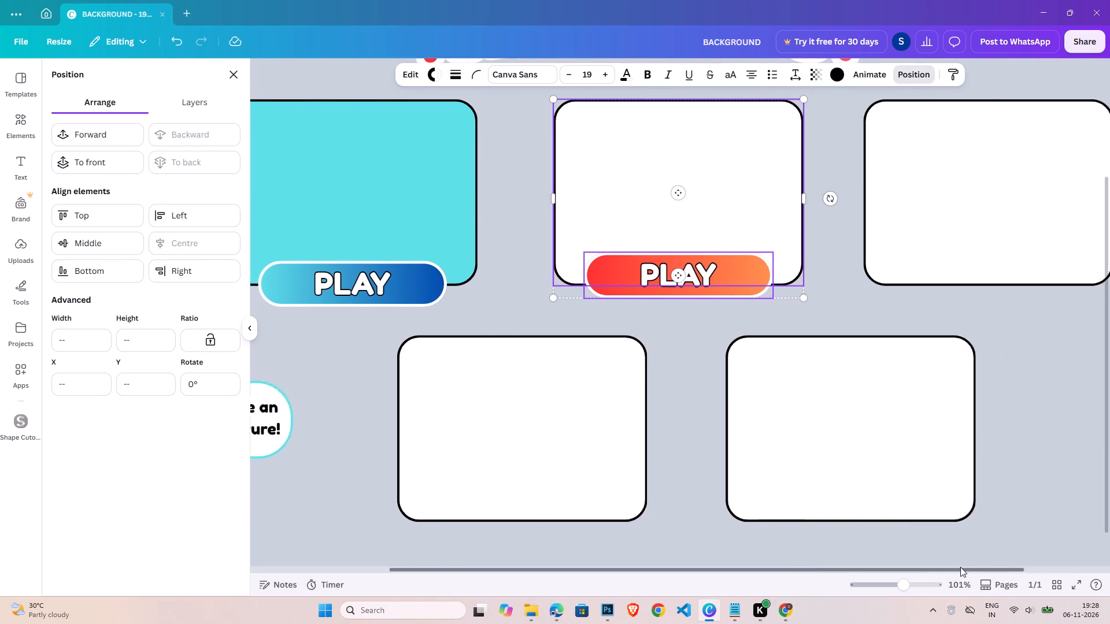
drag(960, 567, 968, 567)
key(ctrl+c)
click(730, 310)
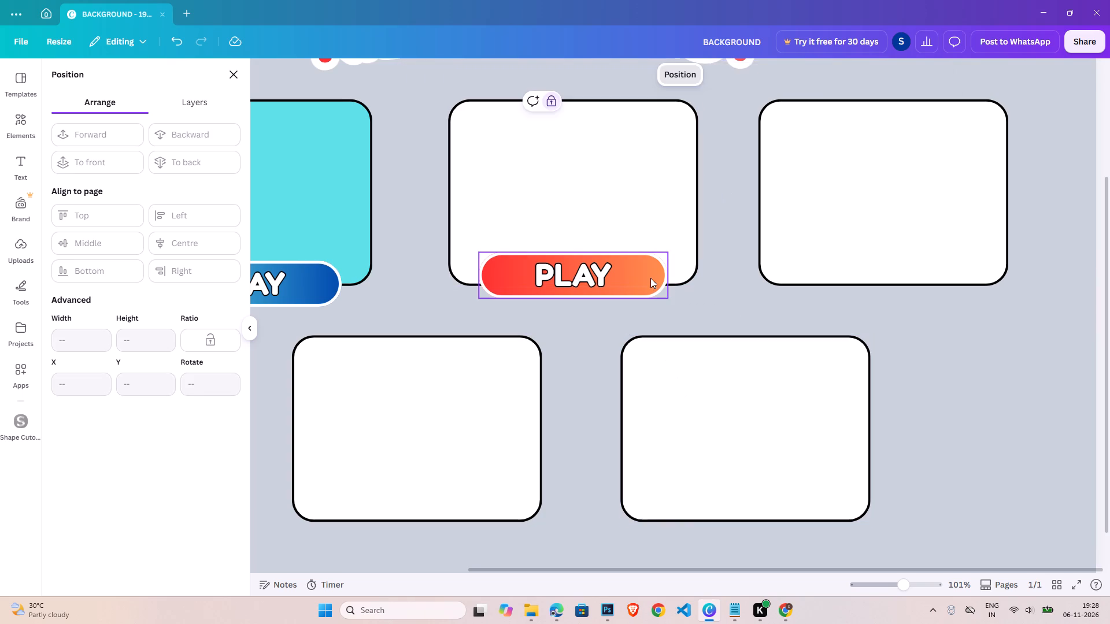
click(650, 278)
key(ctrl+c)
key(ctrl+v)
drag(591, 284, 914, 274)
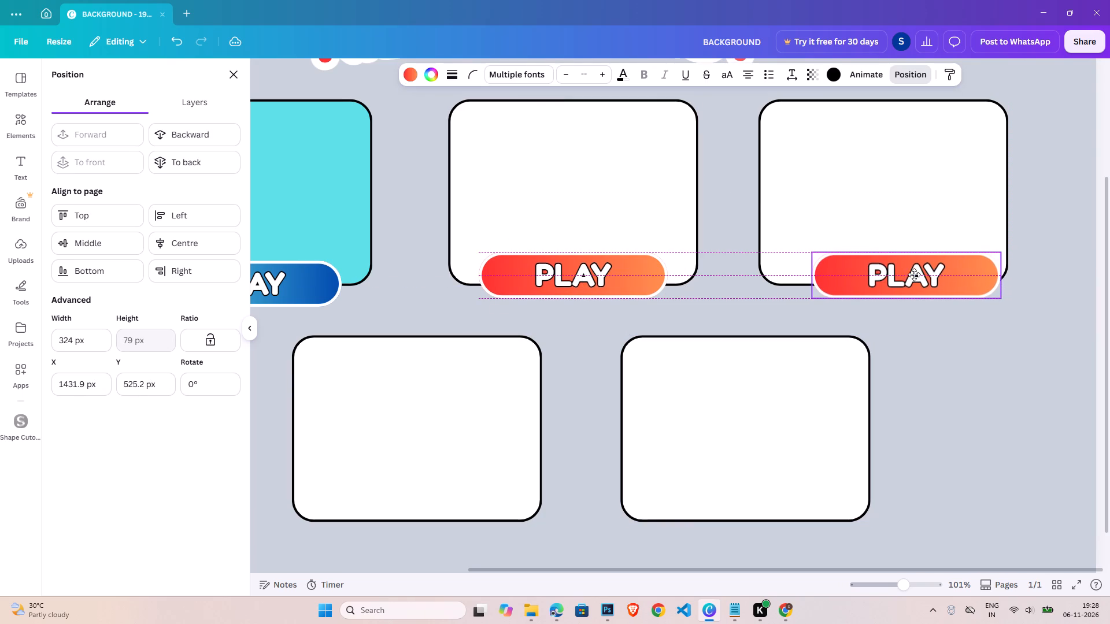
drag(914, 274, 909, 274)
Centre the copied PLAY button horizontally on the third card.
click(956, 179)
shift+click(938, 252)
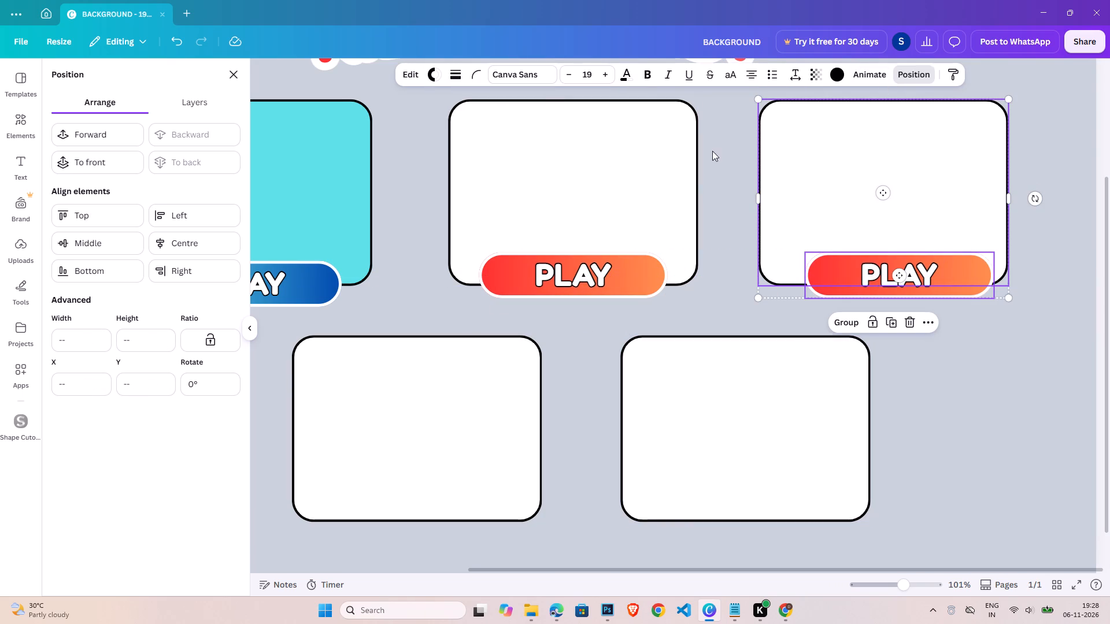
click(176, 244)
double_click(957, 390)
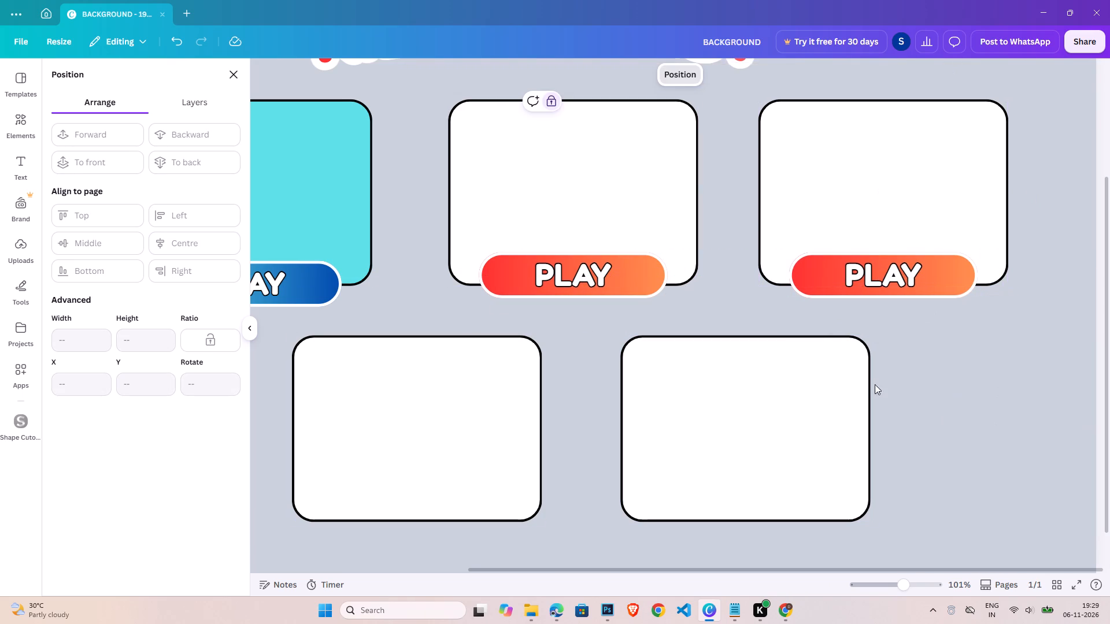
Fill the third card's PLAY button with the blue-to-purple default gradient.
click(852, 276)
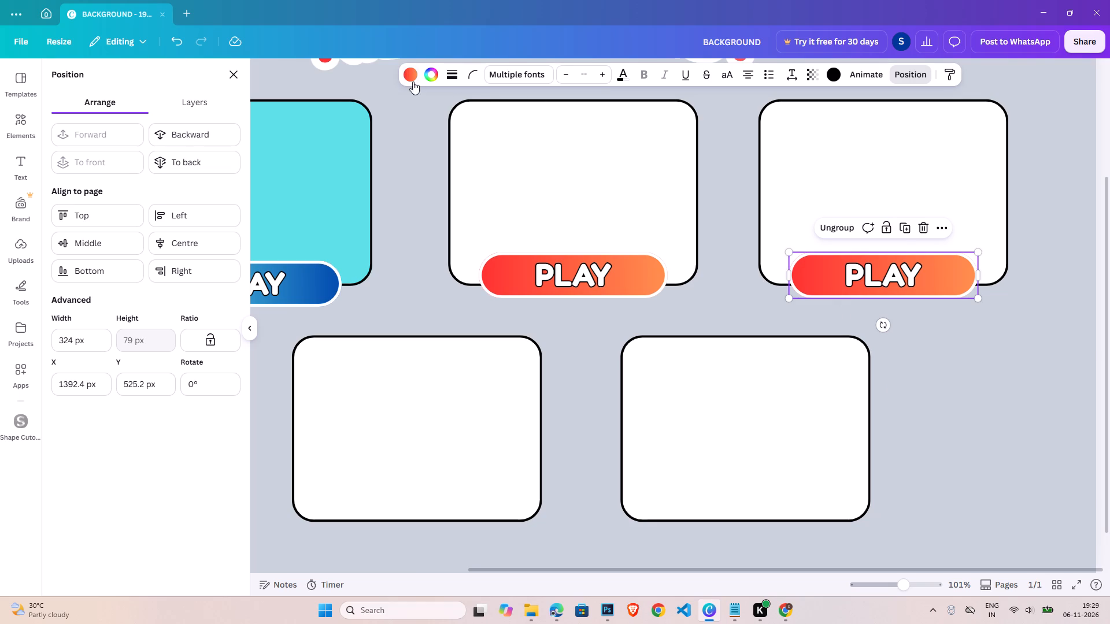
click(406, 75)
scroll(176, 522, down, 1)
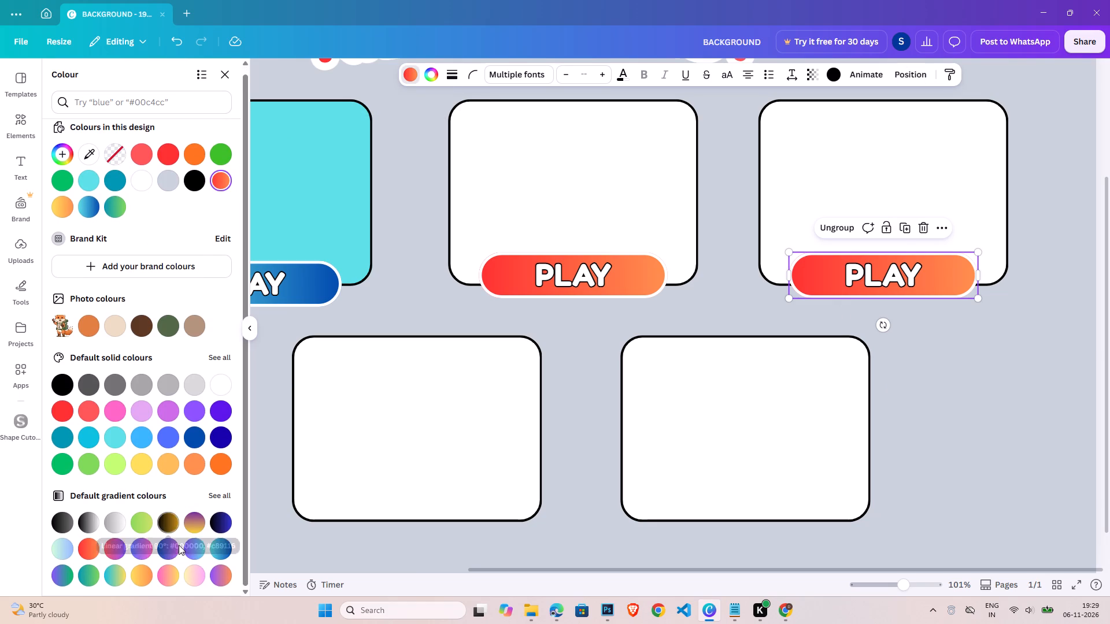
click(168, 555)
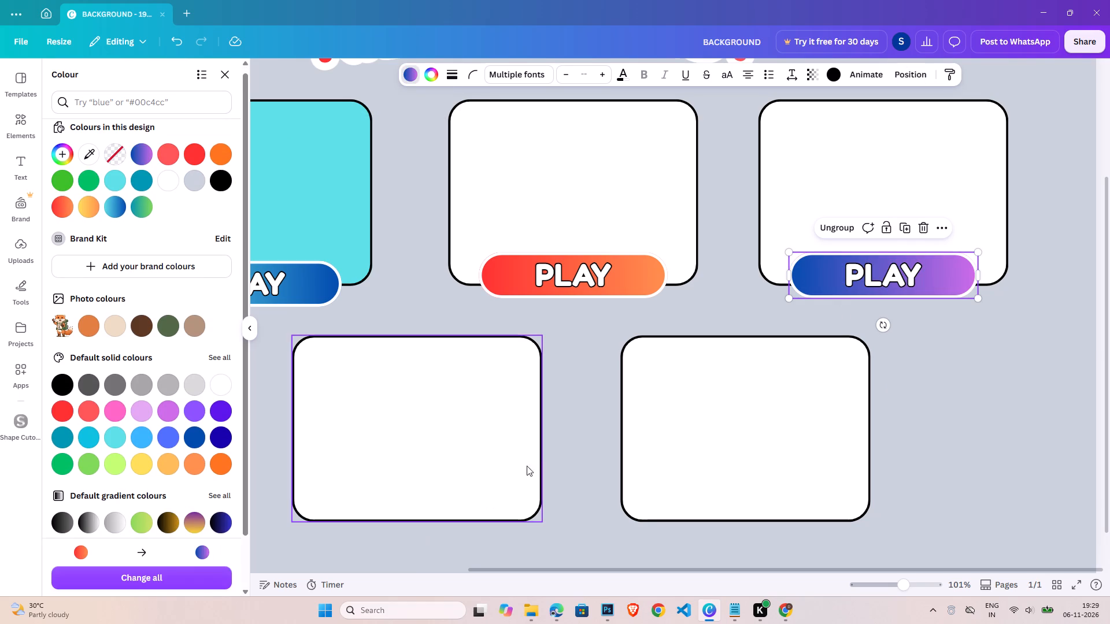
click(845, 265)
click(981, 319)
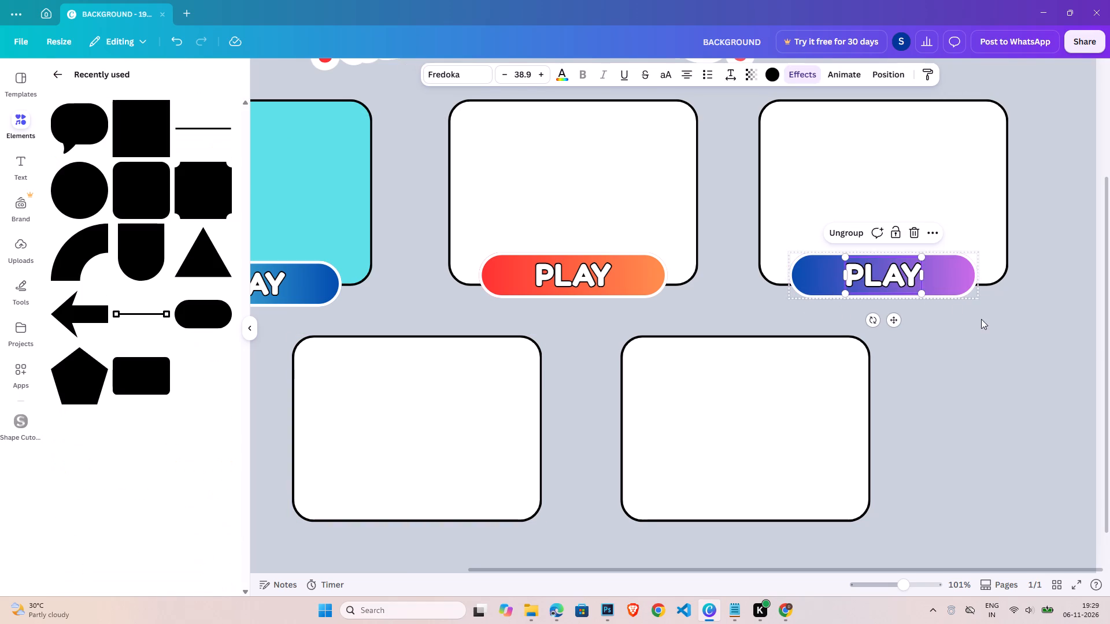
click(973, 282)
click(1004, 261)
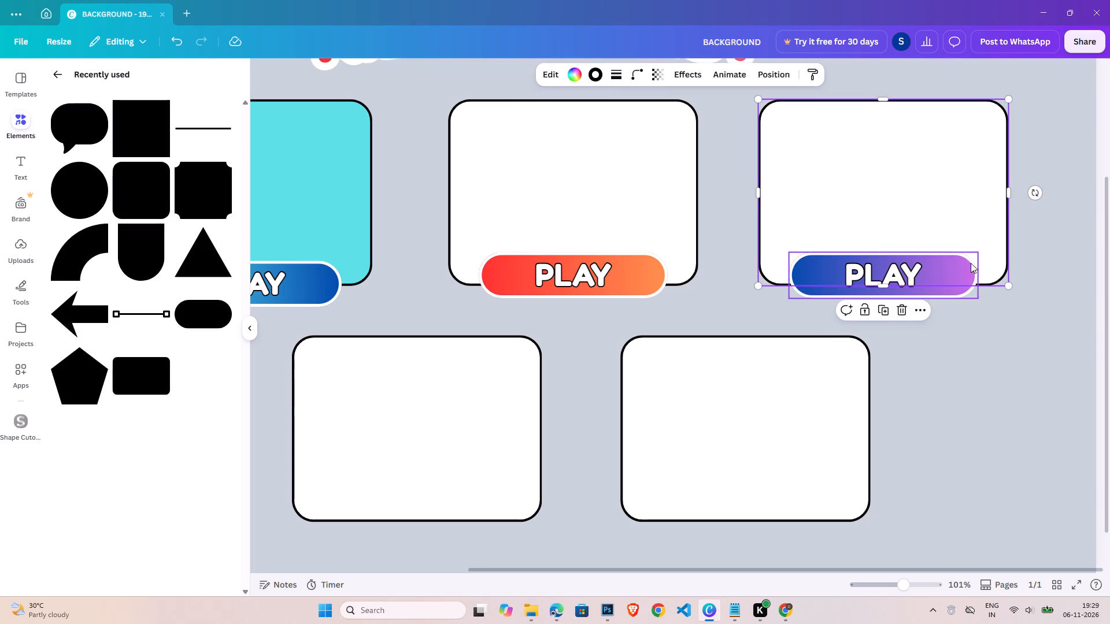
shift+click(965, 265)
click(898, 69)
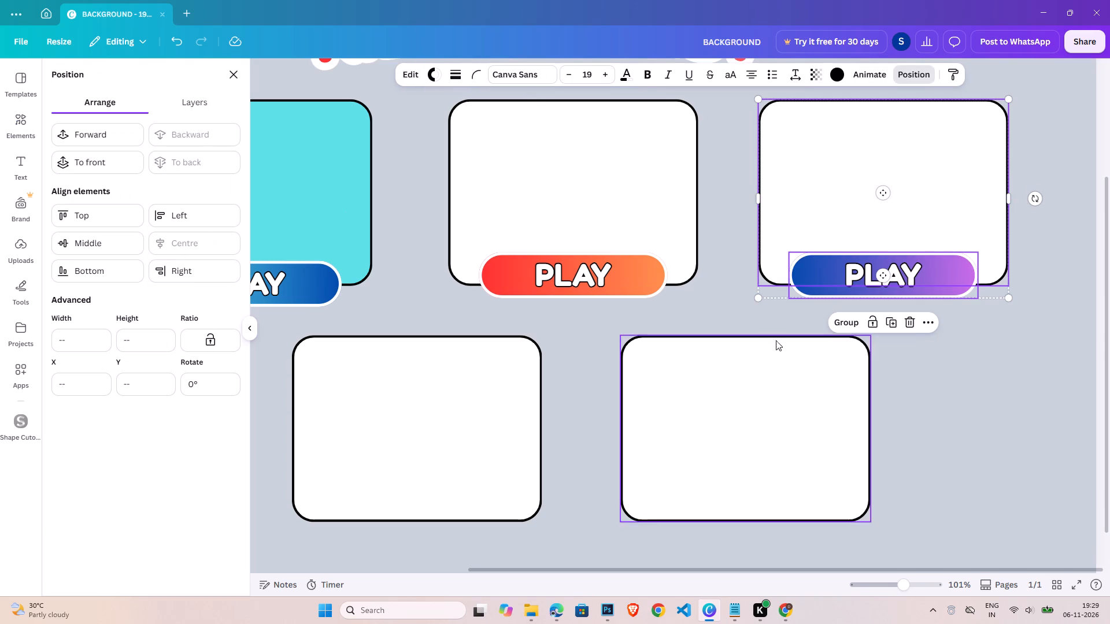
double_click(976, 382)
Duplicate the third card's blue-to-purple PLAY button and place the copy on the fourth card's bottom edge.
click(941, 273)
key(ctrl+c)
key(ctrl+v)
drag(951, 278, 471, 511)
Centre the copied PLAY button horizontally on the fourth card.
click(524, 457)
shift+click(491, 513)
click(188, 244)
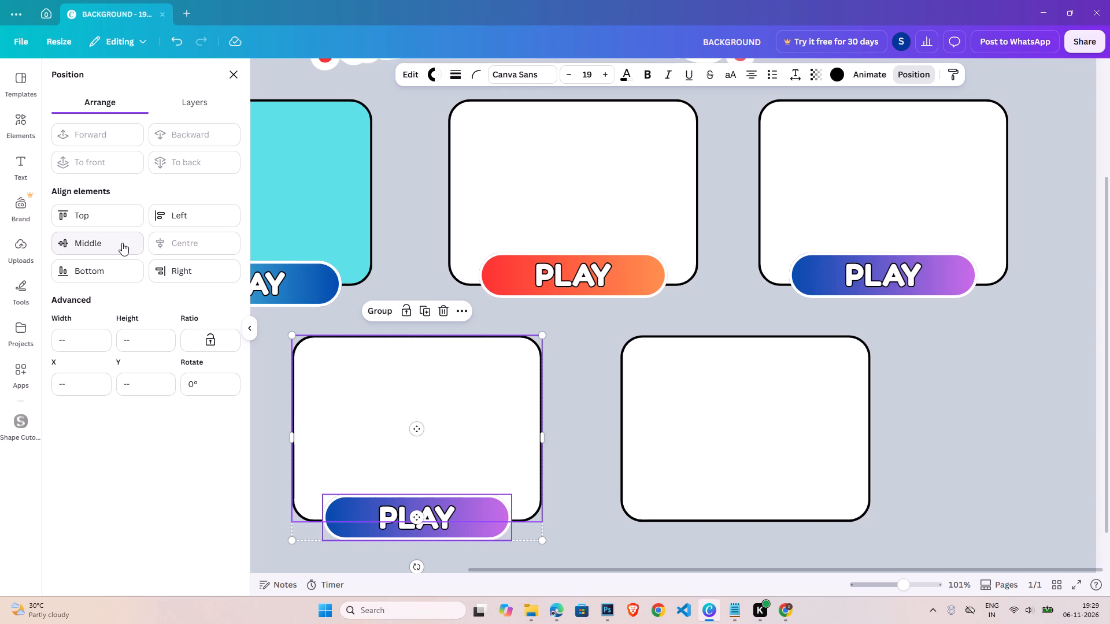
click(603, 545)
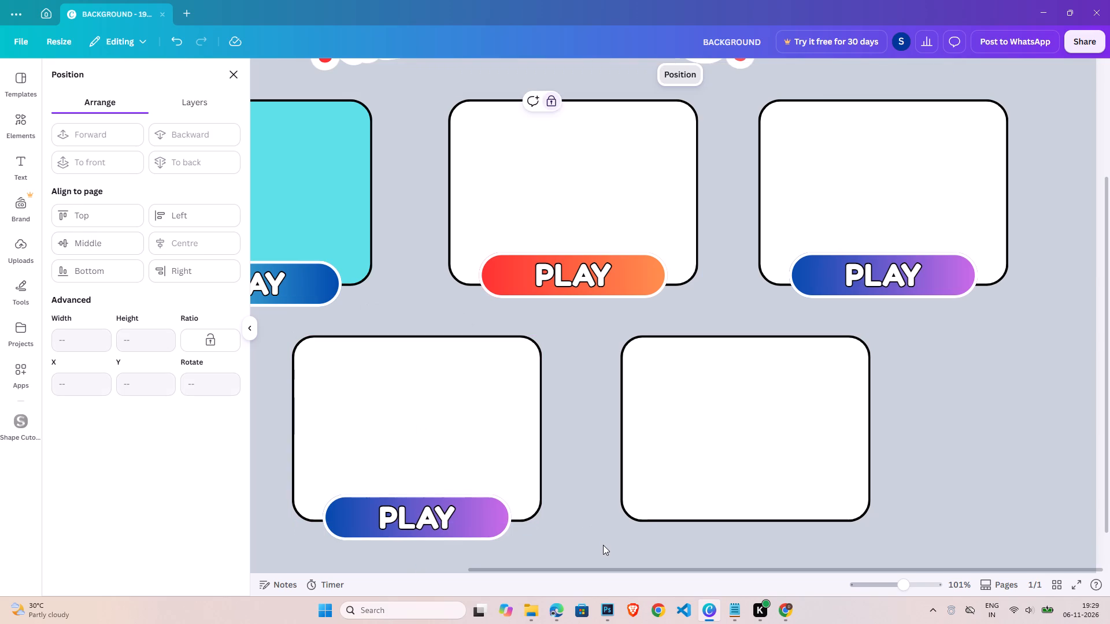
Fill the fourth card's PLAY button with the purple-to-orange default gradient.
scroll(604, 546, down, 1)
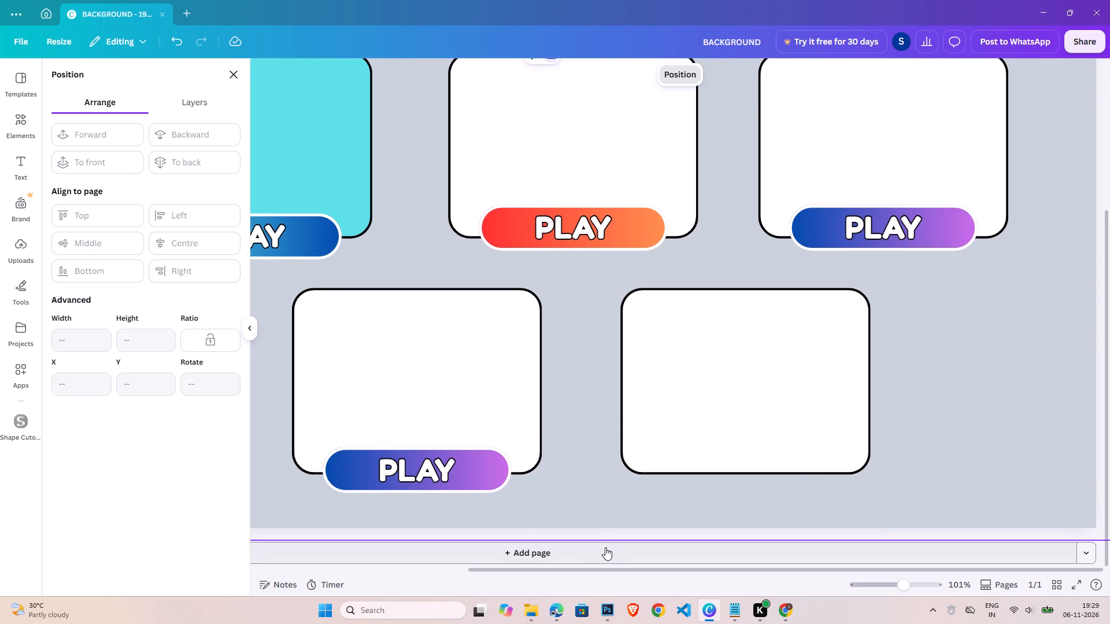
click(448, 472)
click(405, 72)
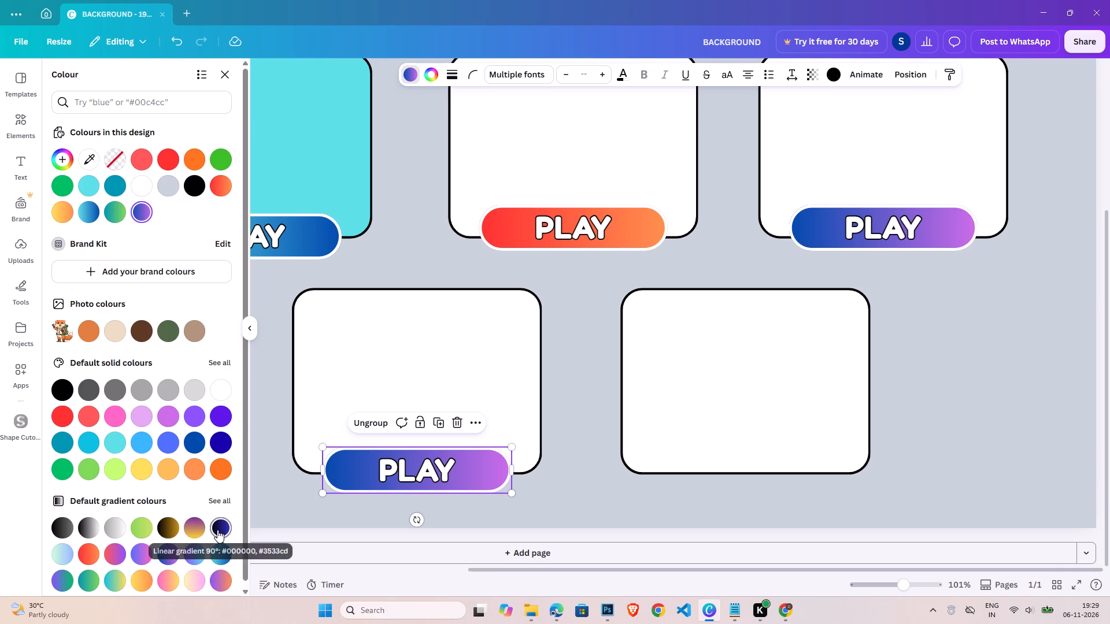
click(217, 530)
scroll(211, 489, down, 2)
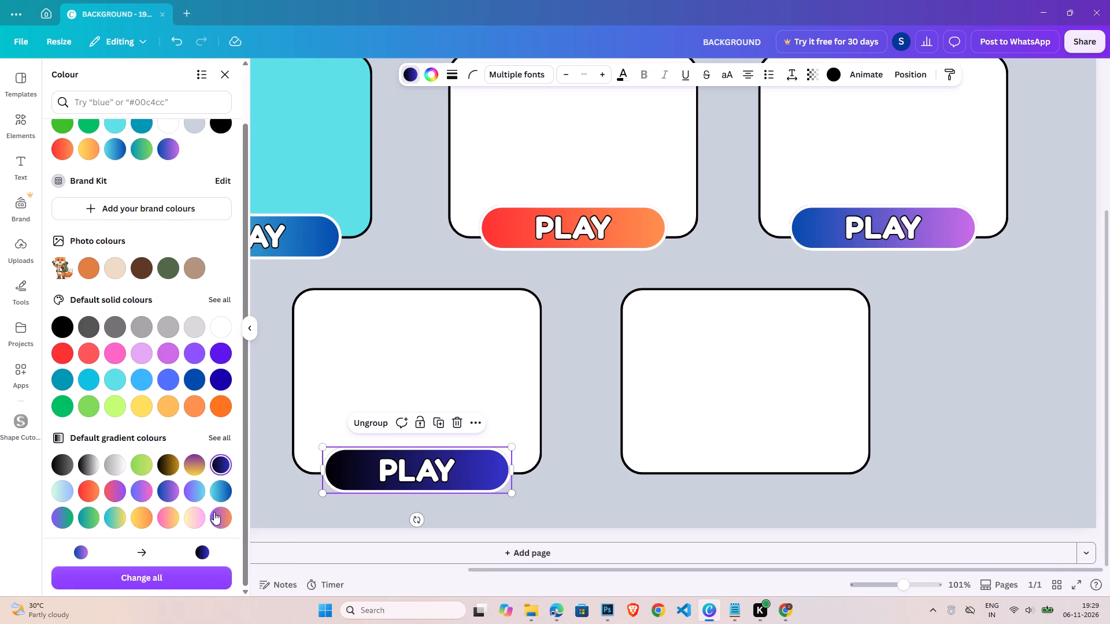
click(214, 512)
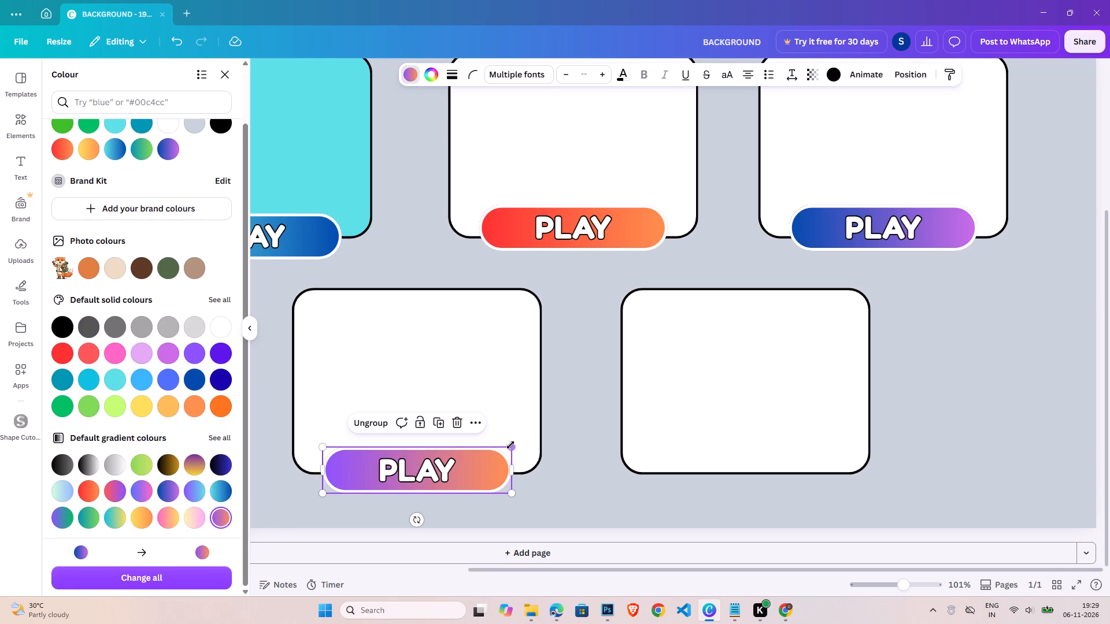
click(537, 480)
Duplicate the purple-to-orange PLAY button and place the copy level with it on the fifth card's bottom edge.
click(479, 470)
key(ctrl+c)
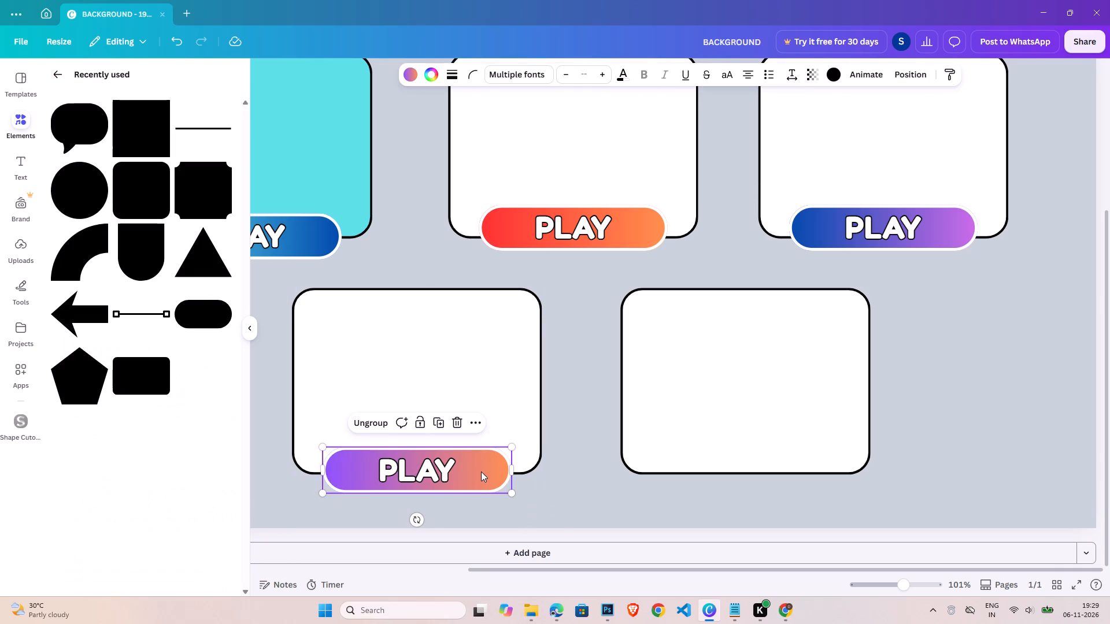
key(ctrl+v)
drag(439, 475, 764, 464)
Centre the copied PLAY button horizontally on the fifth card.
click(837, 356)
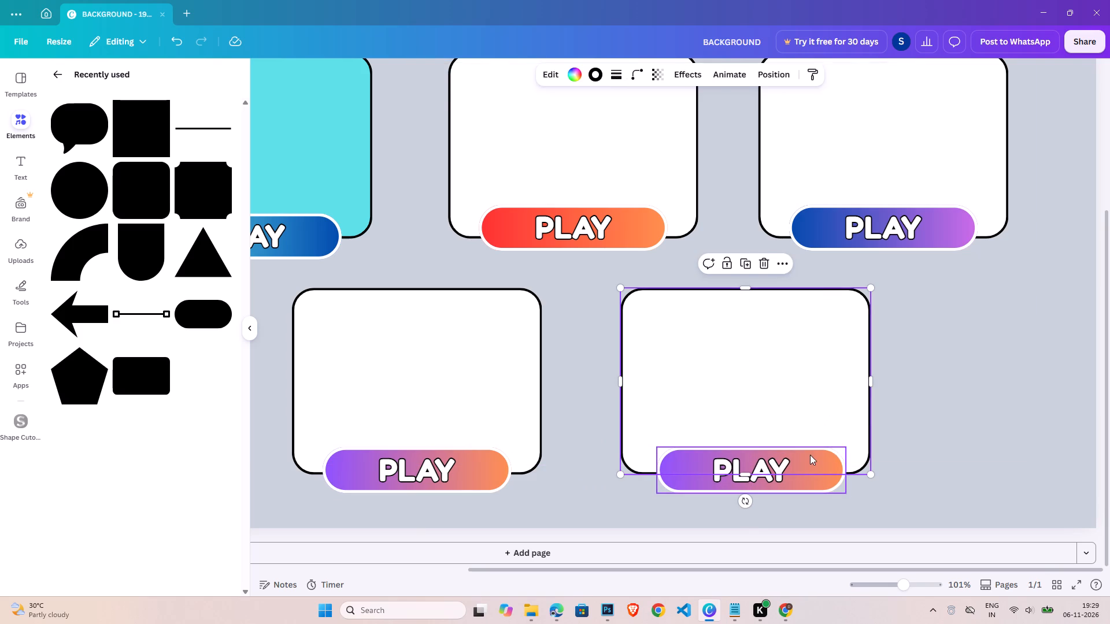
shift+click(810, 457)
click(901, 77)
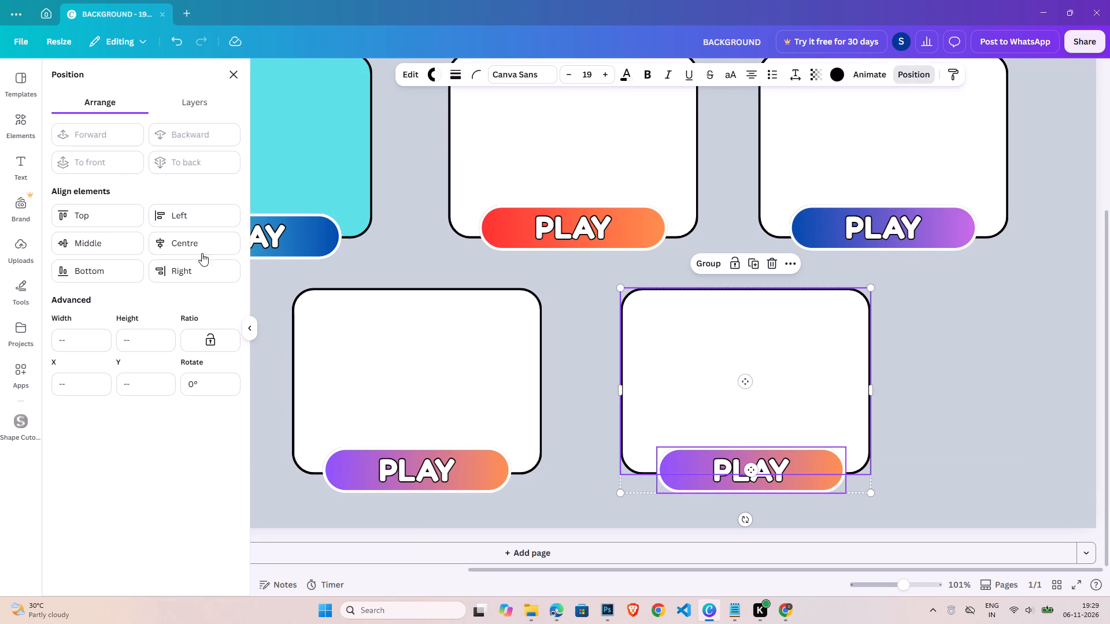
click(209, 238)
double_click(970, 479)
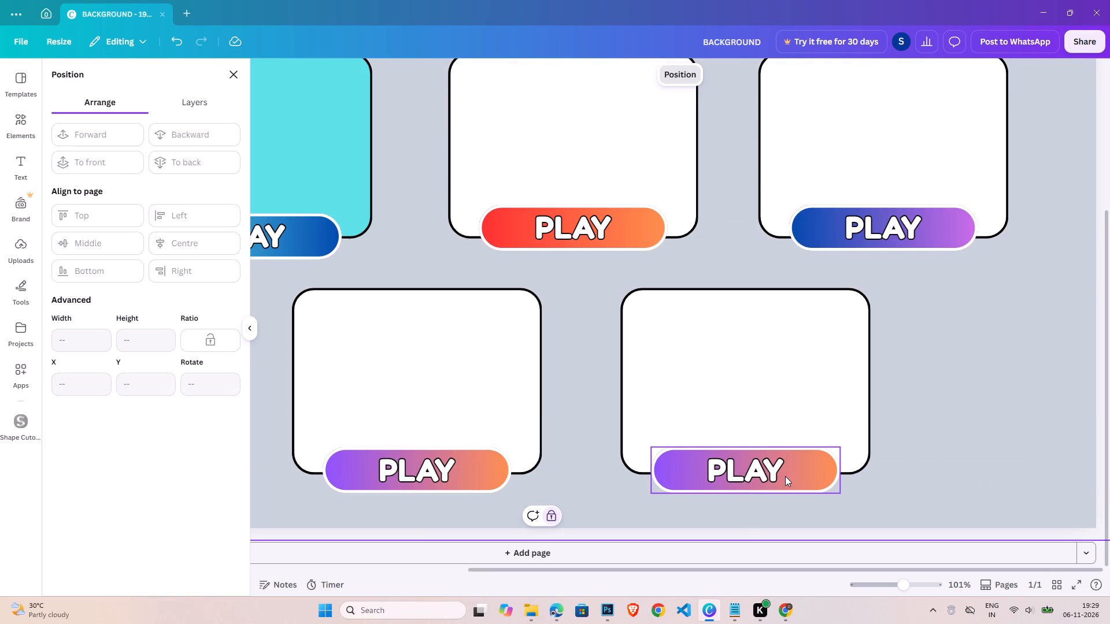
Fill the fifth card's PLAY button with the purple-to-turquoise default gradient.
click(785, 476)
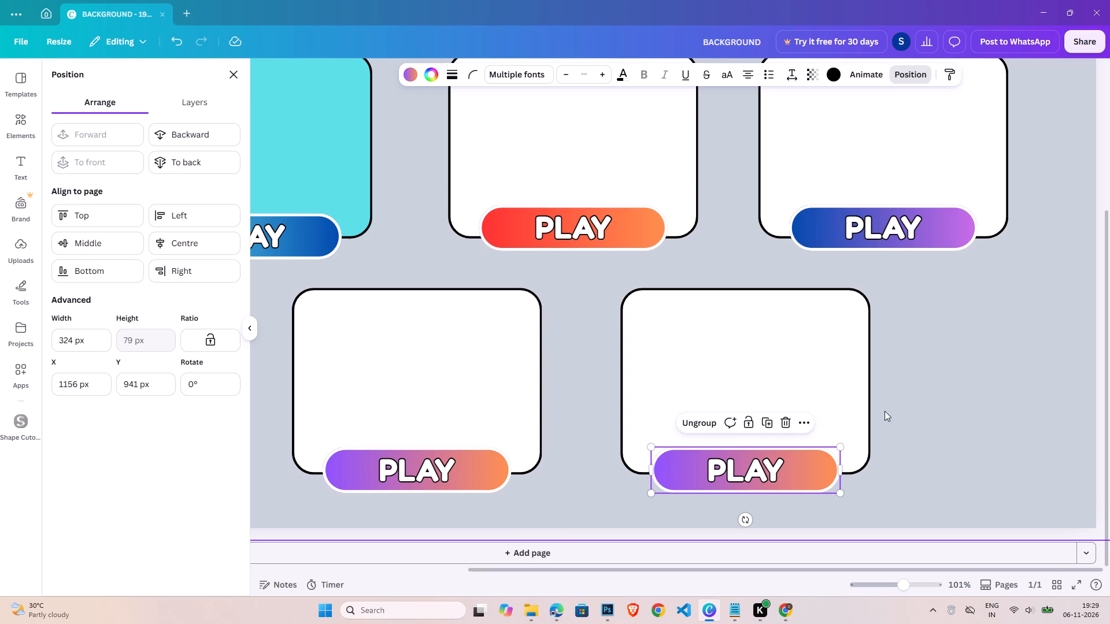
click(868, 408)
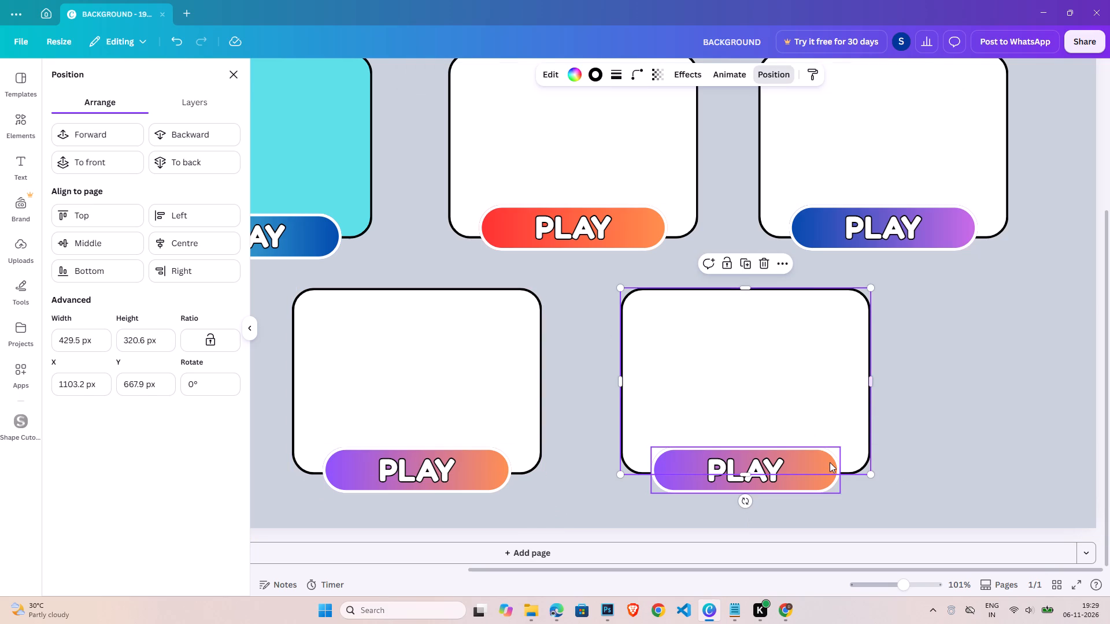
click(823, 462)
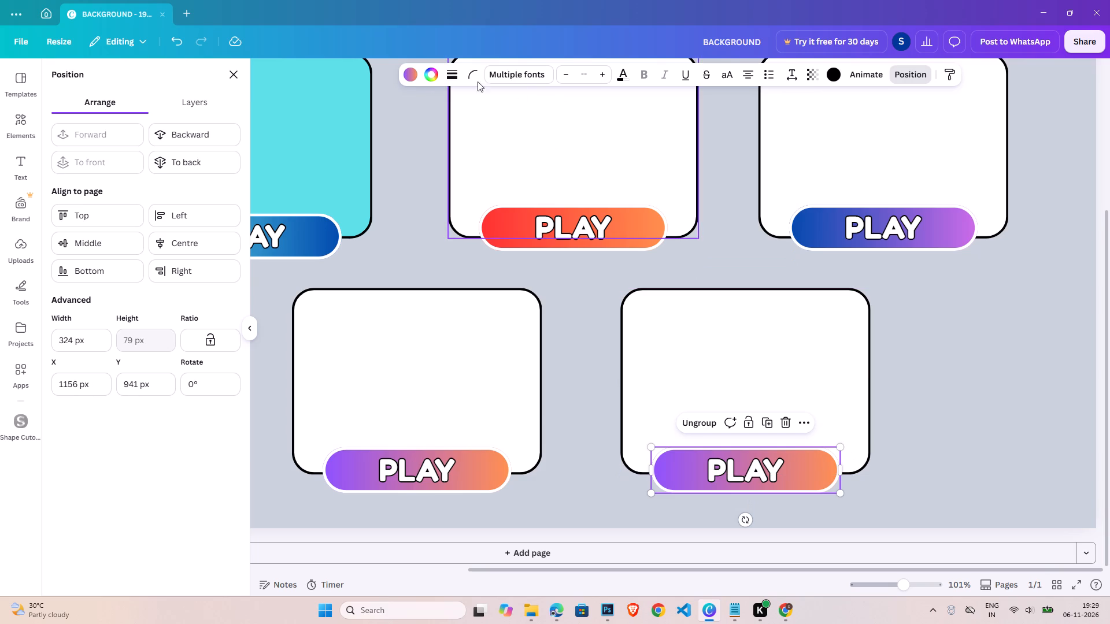
click(417, 76)
scroll(204, 563, down, 1)
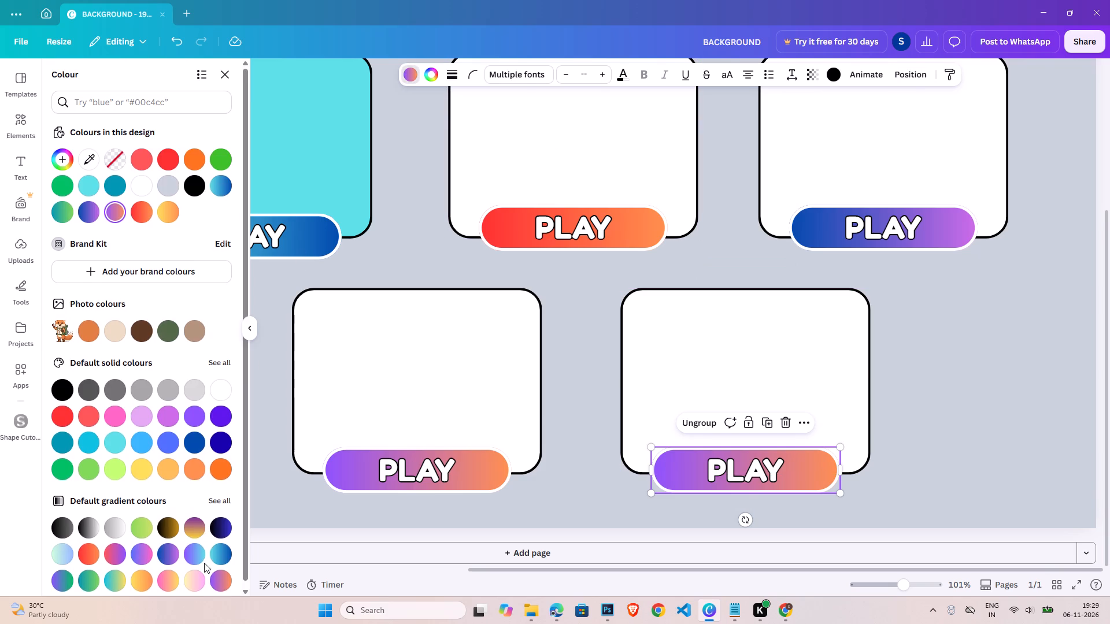
scroll(204, 563, down, 1)
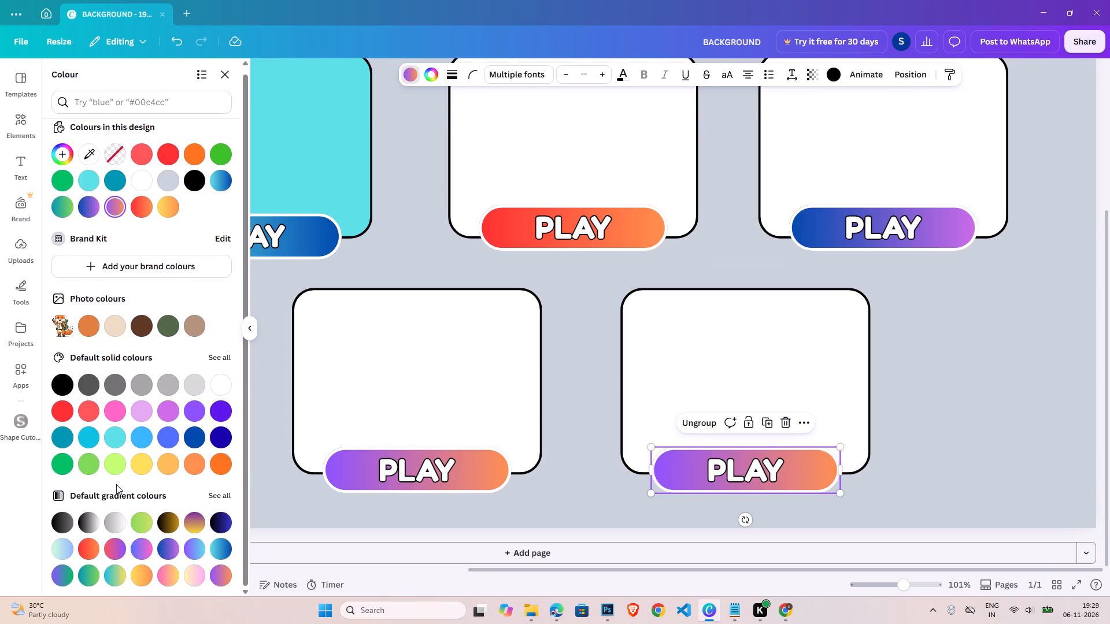
click(65, 552)
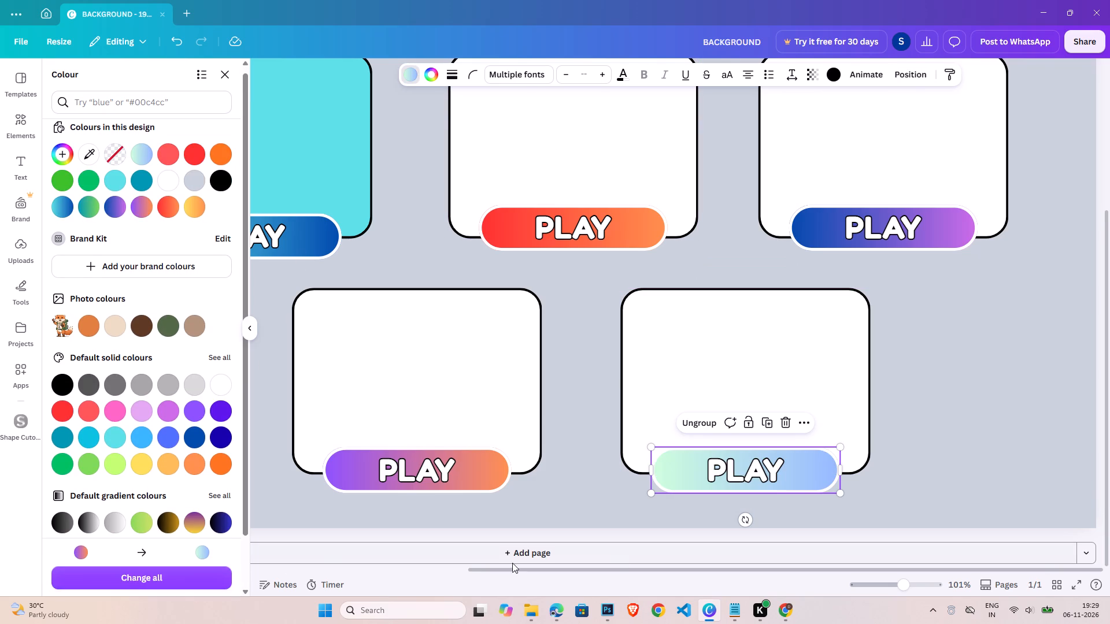
scroll(180, 512, down, 3)
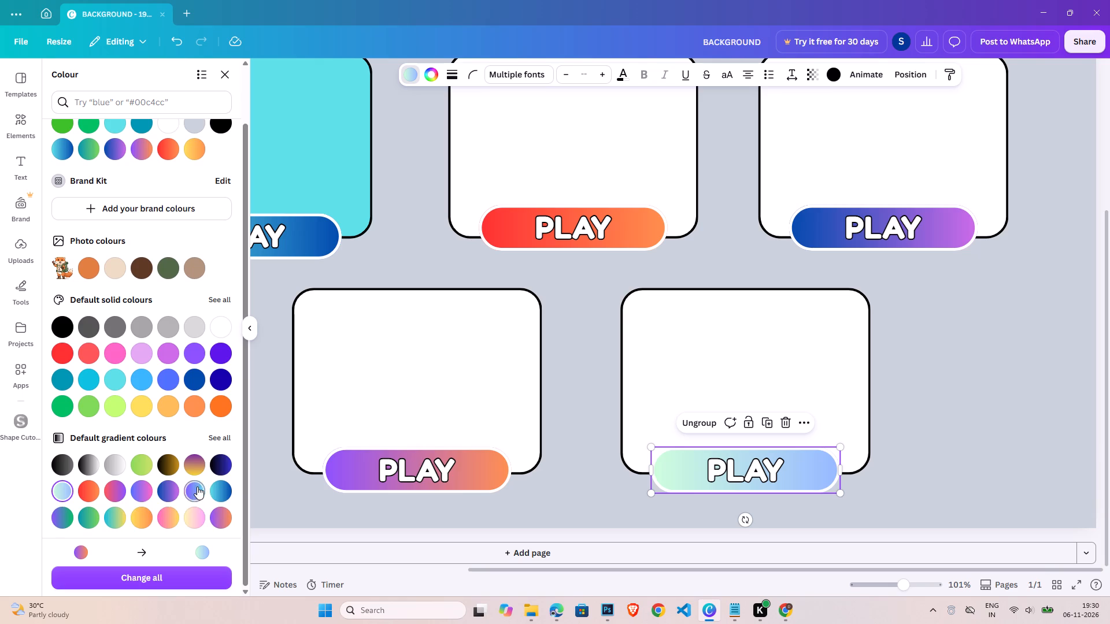
click(194, 487)
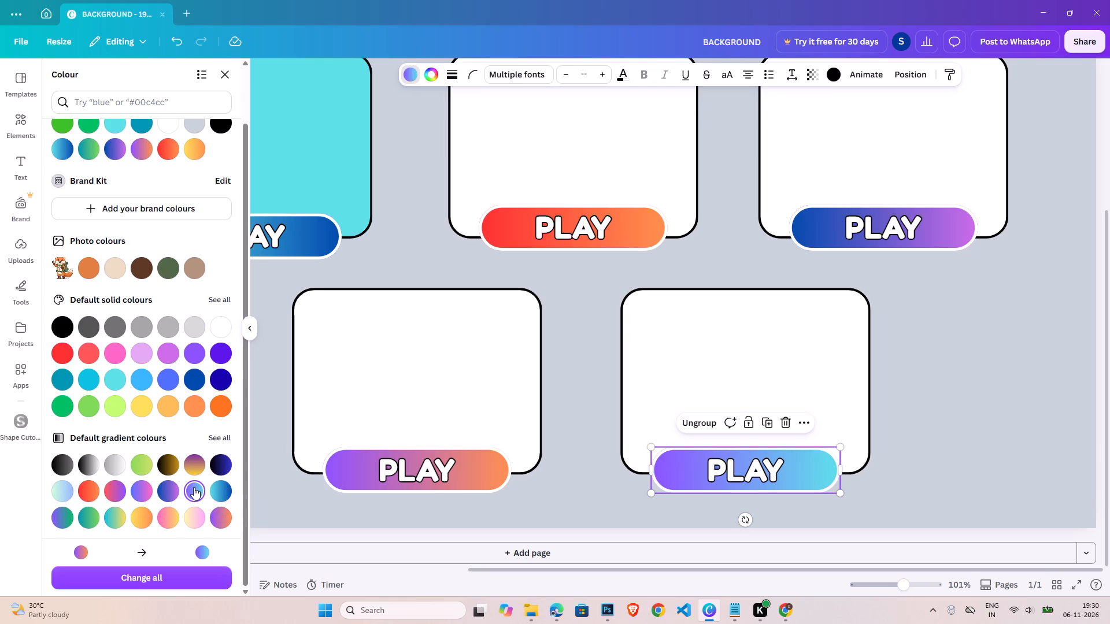
Fill the four white cards together with the same default turquoise as the first card.
click(890, 582)
click(720, 287)
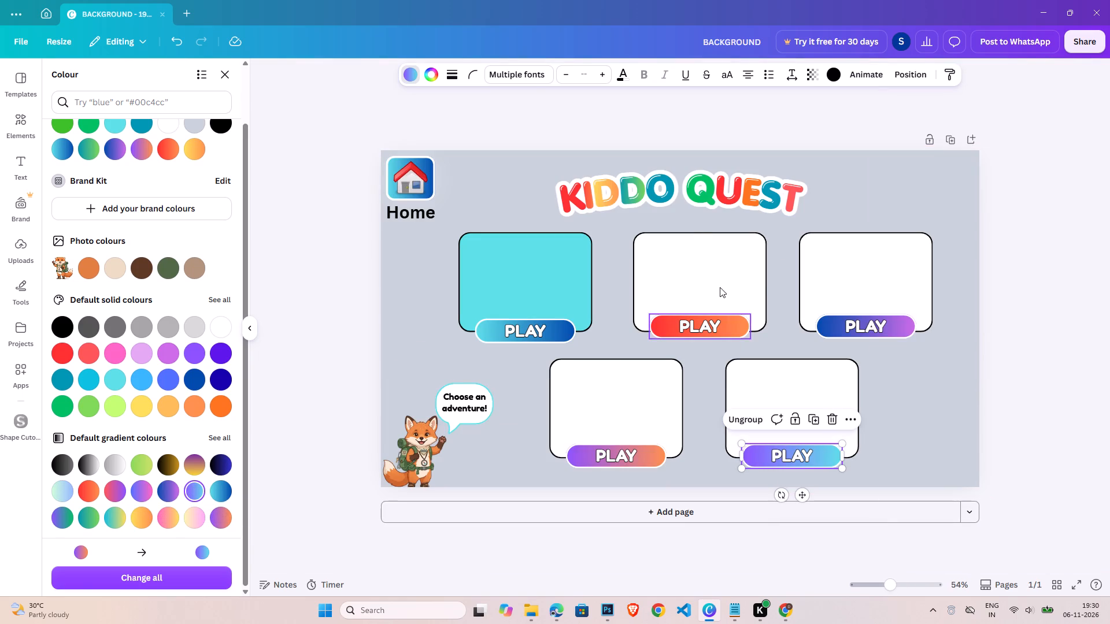
shift+click(821, 275)
shift+click(631, 395)
shift+click(739, 401)
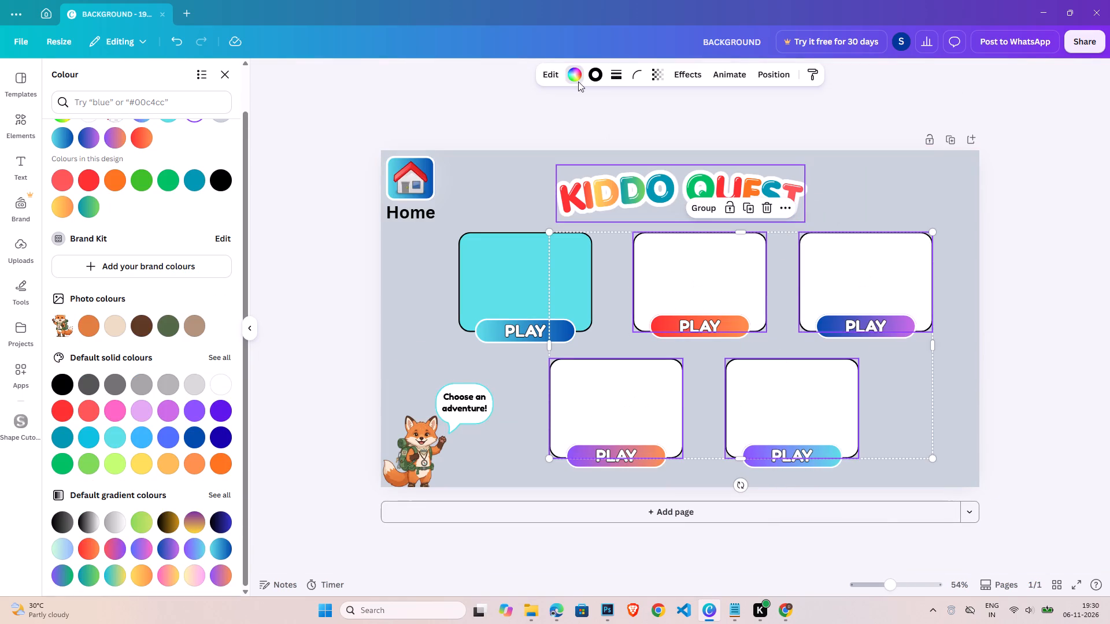
click(113, 441)
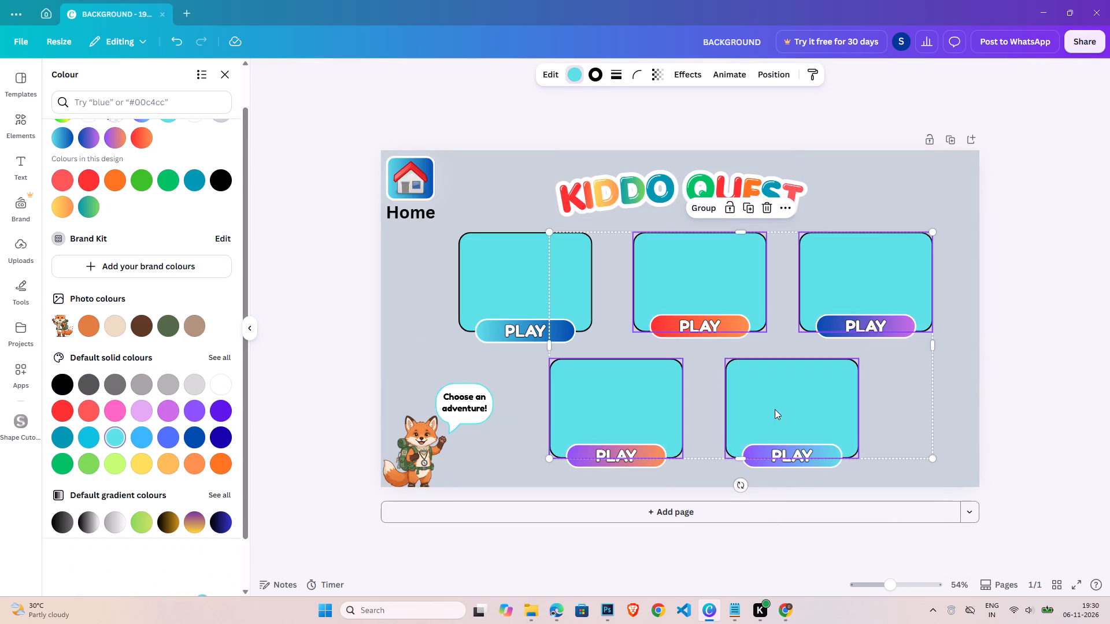
double_click(1080, 285)
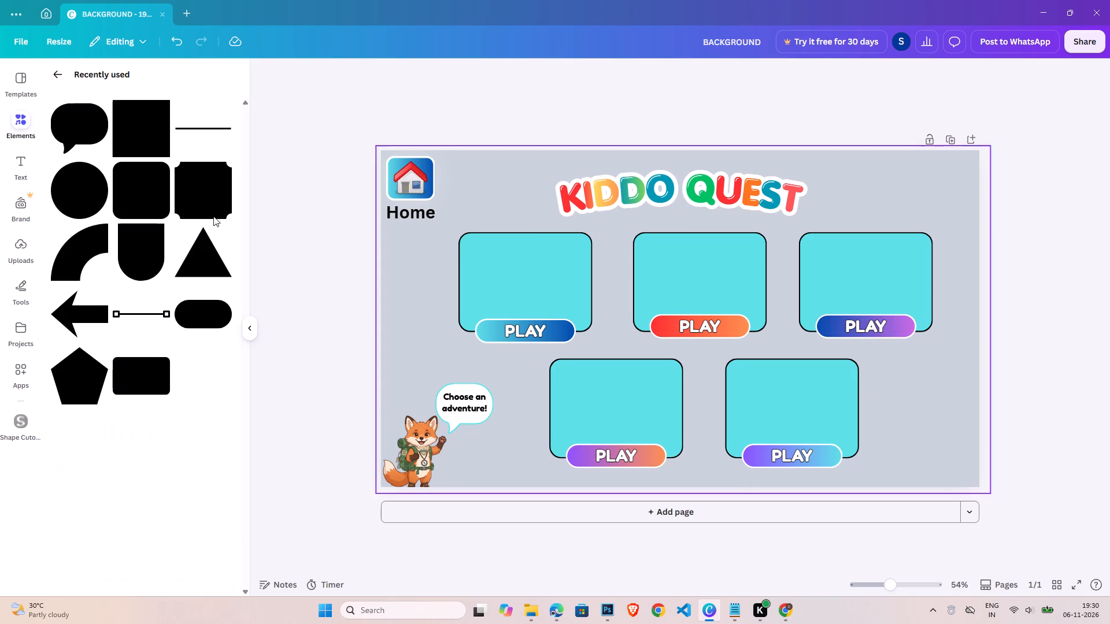
Add a heading text box reading ADD IMAGE.
click(31, 160)
click(119, 281)
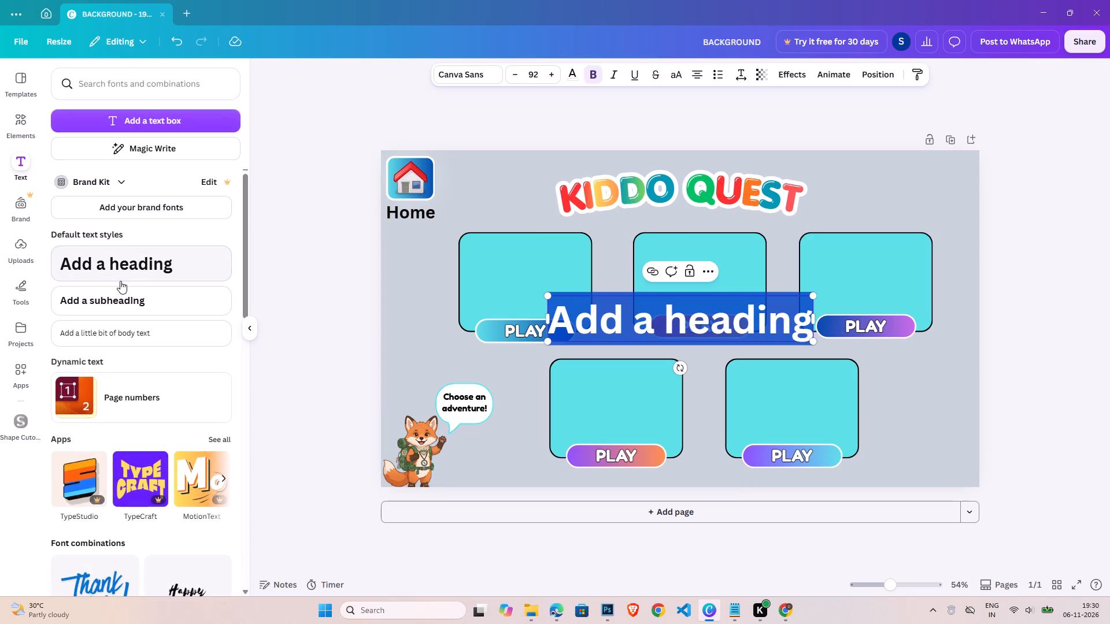
triple_click(694, 330)
key(shift+a)
text(DD)
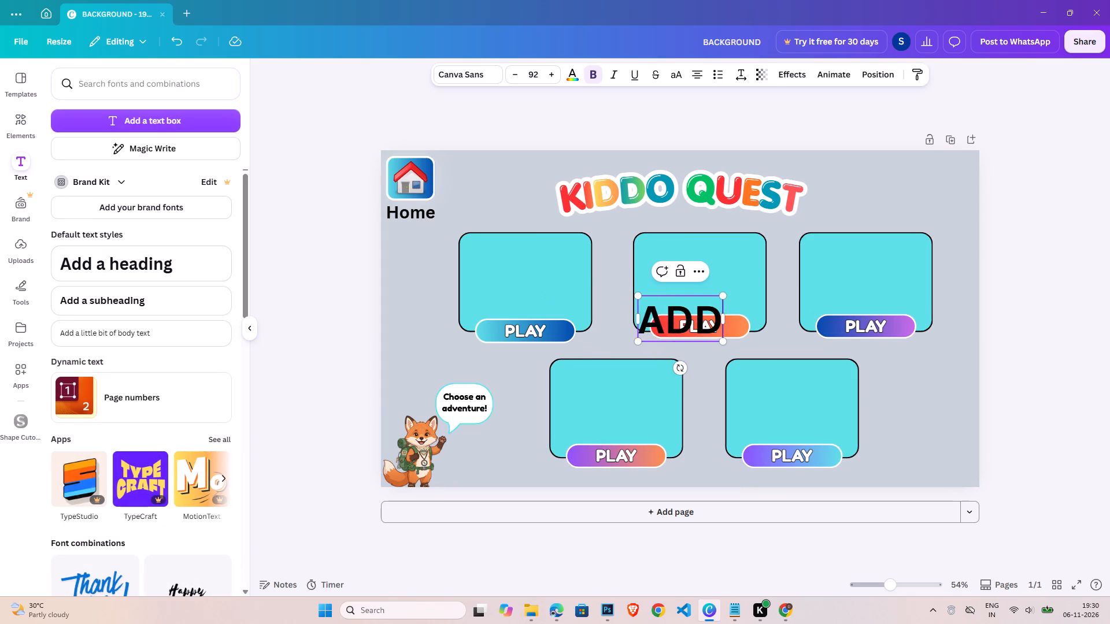
key(space)
text(IMAGE)
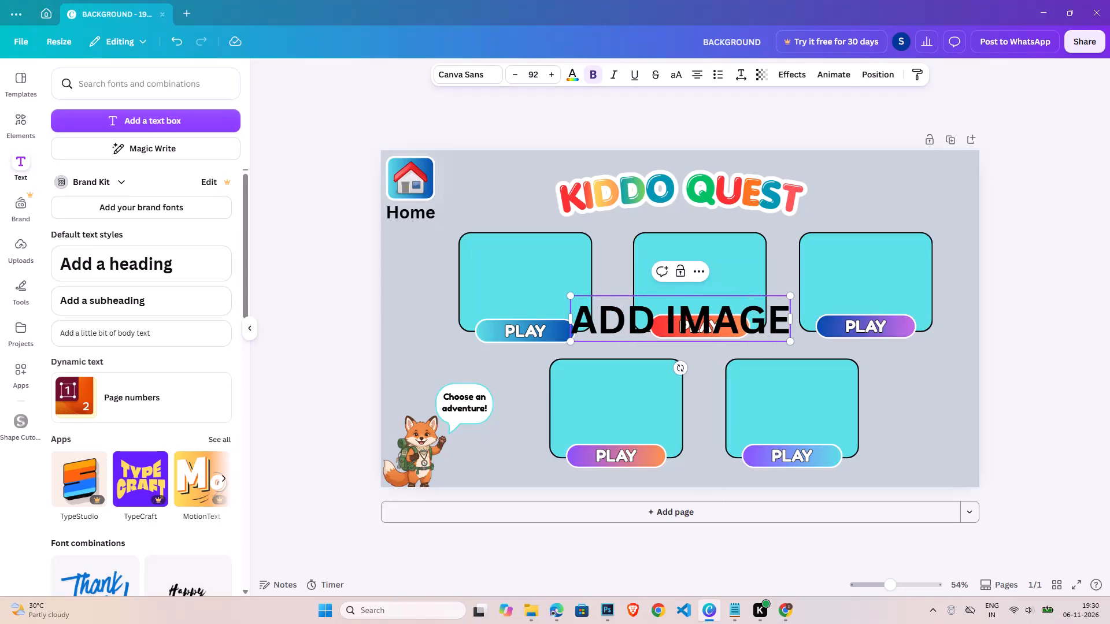
click(1063, 306)
Move the ADD IMAGE heading over the first card and break it into two lines, ADD above IMAGE.
drag(686, 324, 582, 284)
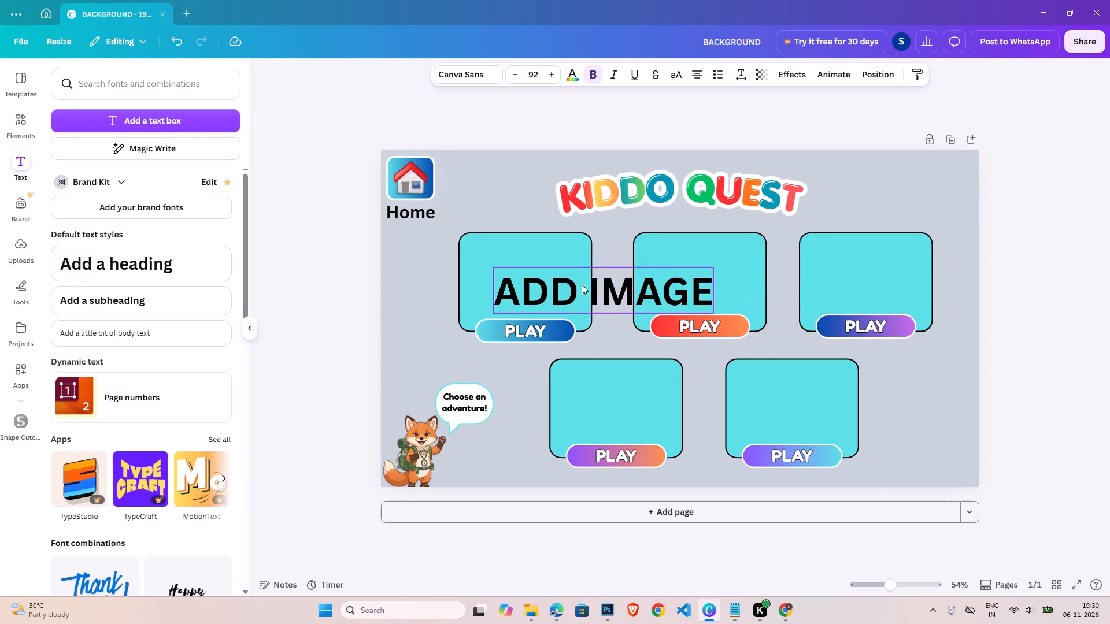
drag(582, 284, 569, 272)
click(552, 264)
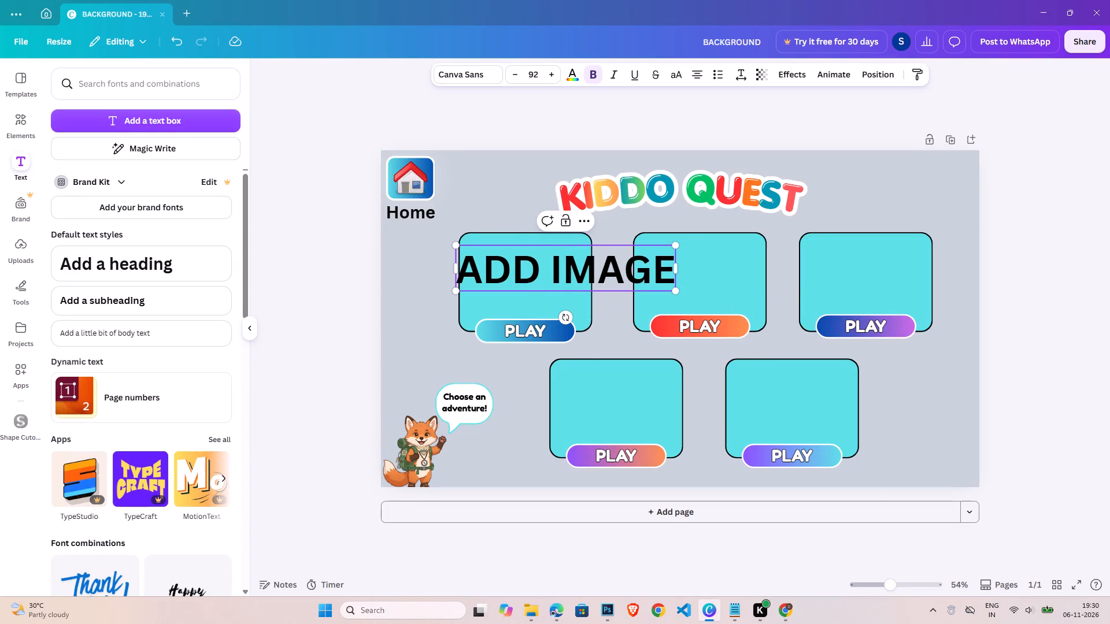
key(Return)
click(1060, 347)
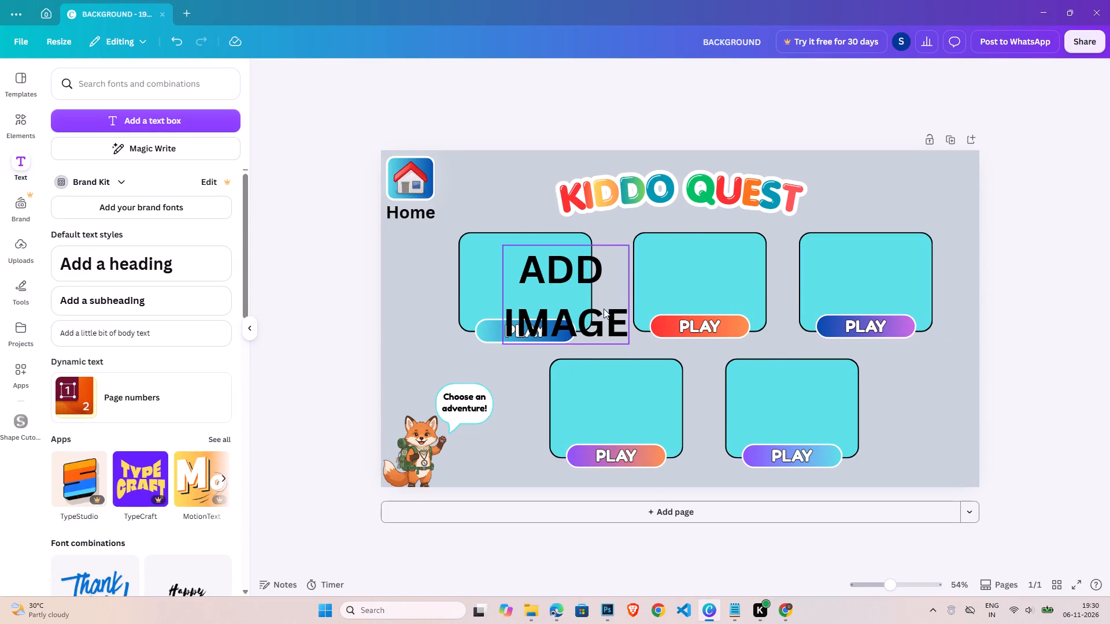
Scale the ADD IMAGE text down to size 74.2 and position it inside the first card above the PLAY button.
drag(589, 297, 550, 291)
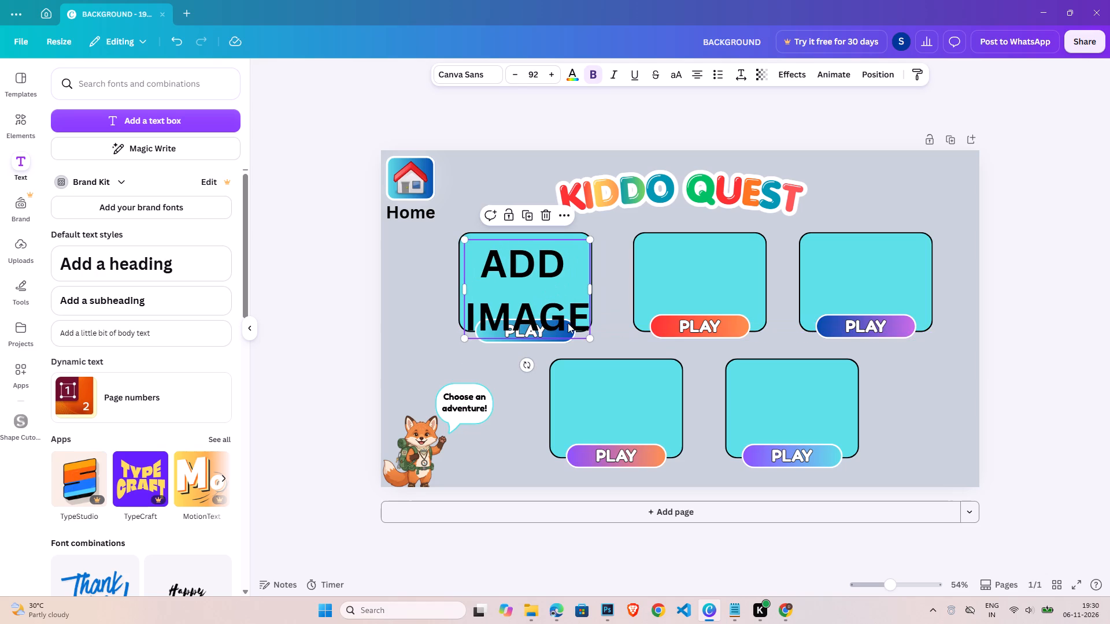
drag(587, 338, 571, 309)
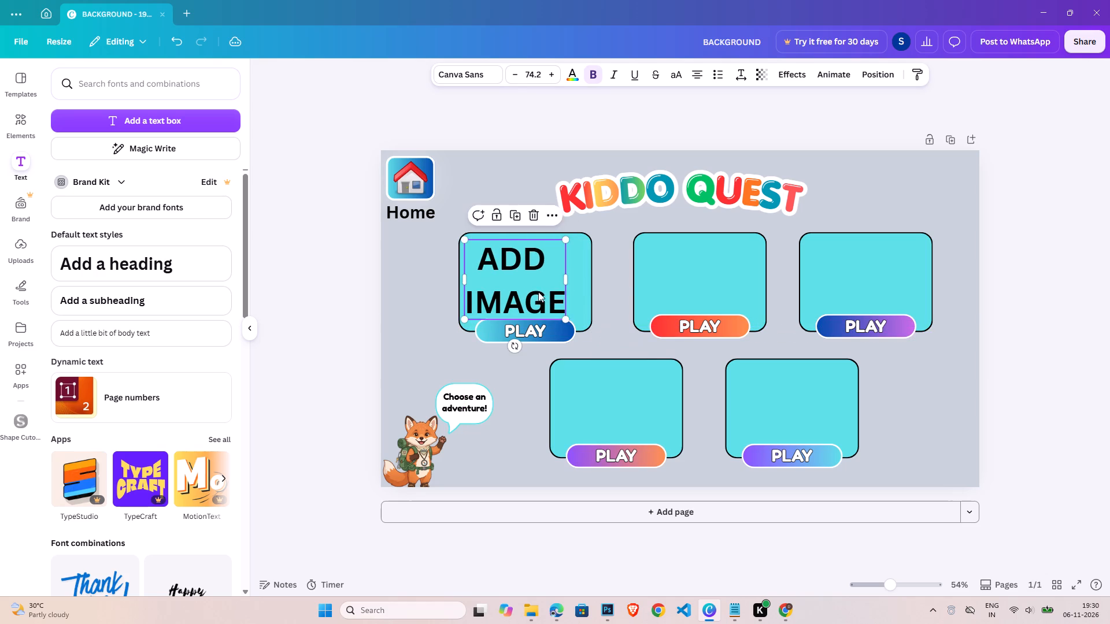
drag(538, 292, 546, 289)
Duplicate the ADD IMAGE text and place the copy inside the second card above its PLAY button.
key(ctrl+c)
key(ctrl+v)
drag(535, 292, 711, 281)
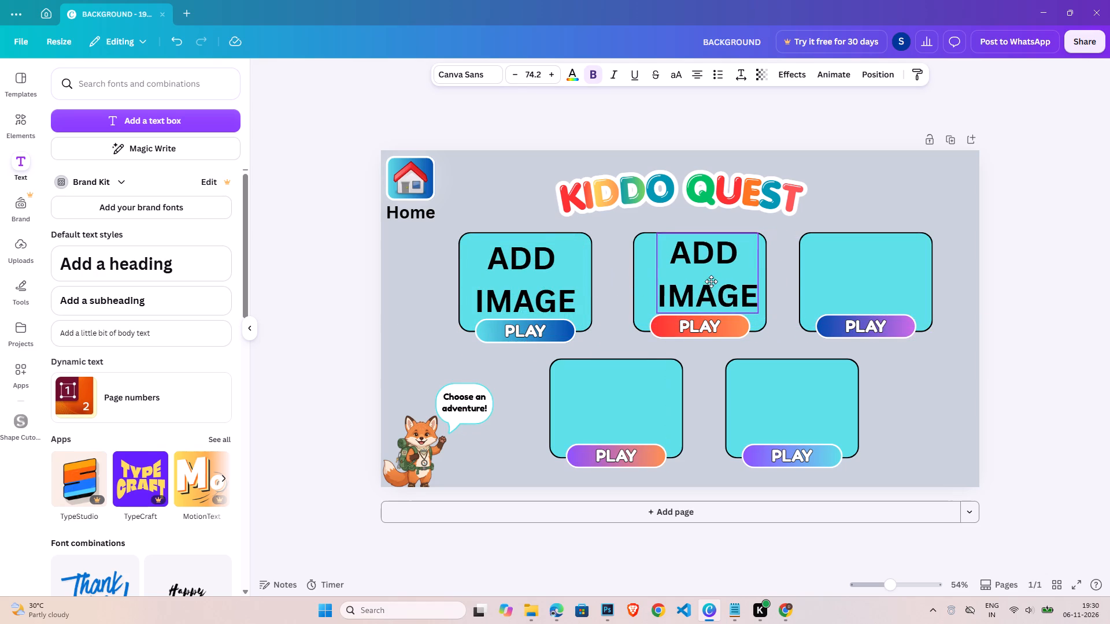
drag(711, 281, 704, 284)
Duplicate the ADD IMAGE text and place the copy inside the third card above its PLAY button.
key(ctrl+c)
key(ctrl+v)
drag(698, 292, 881, 279)
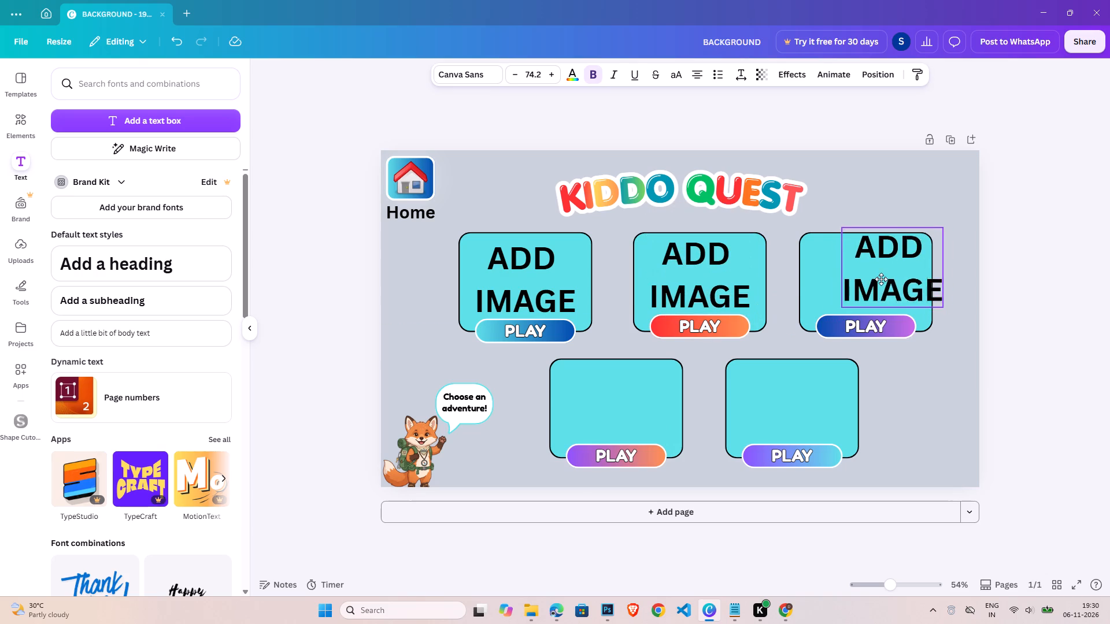
drag(881, 279, 858, 287)
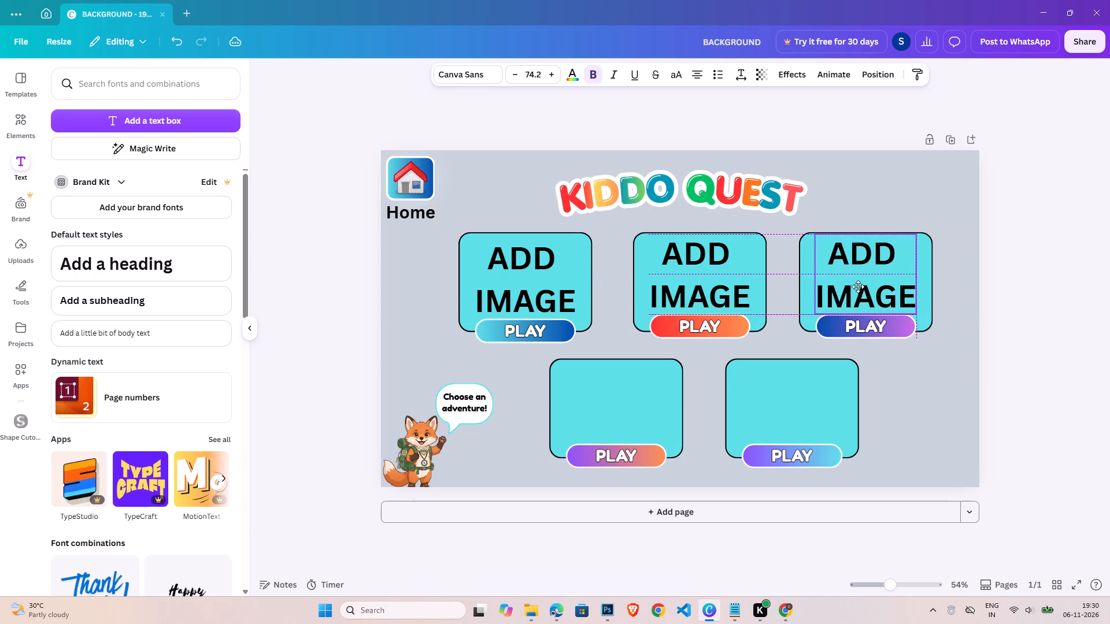
drag(858, 287, 858, 287)
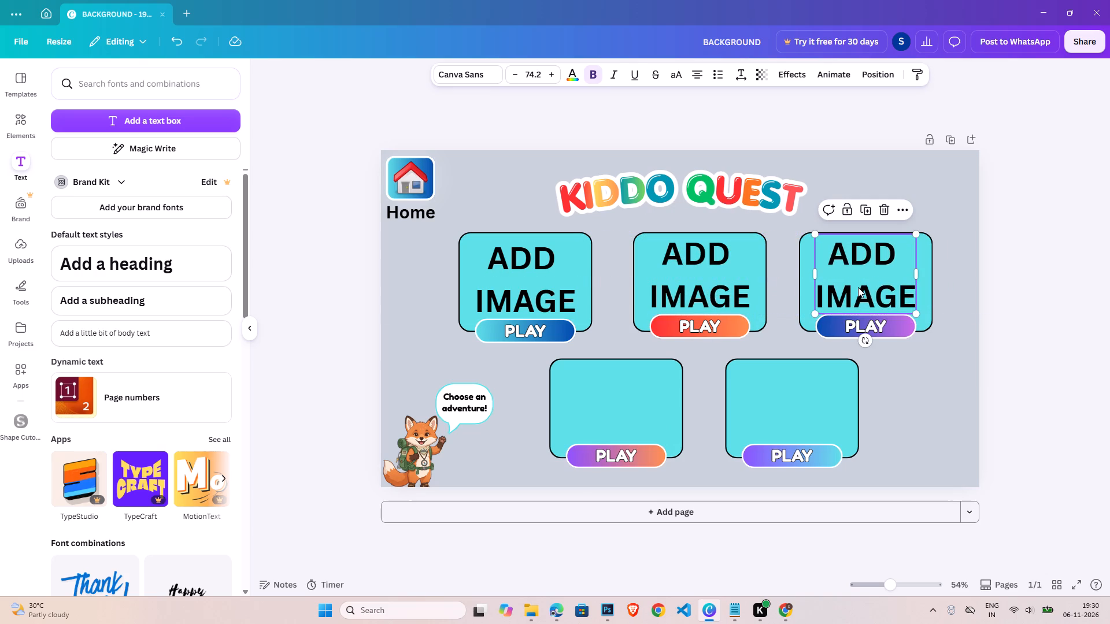
Duplicate the first card's ADD IMAGE text and place the copy inside the fourth card above its PLAY button.
click(558, 286)
key(ctrl+c)
key(ctrl+v)
drag(538, 281, 620, 369)
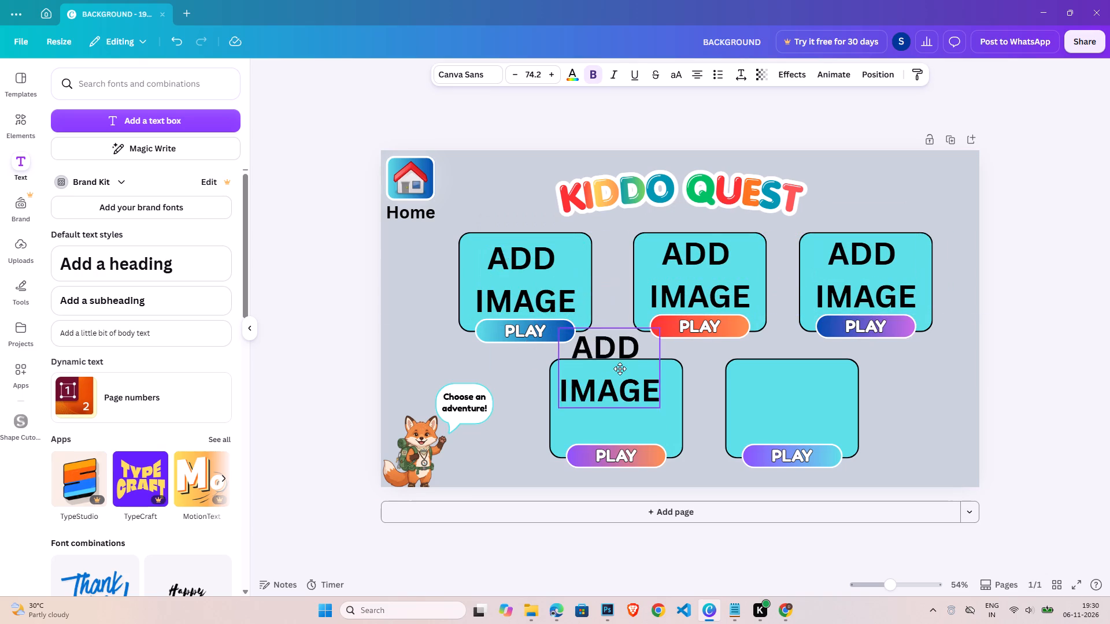
drag(620, 369, 626, 398)
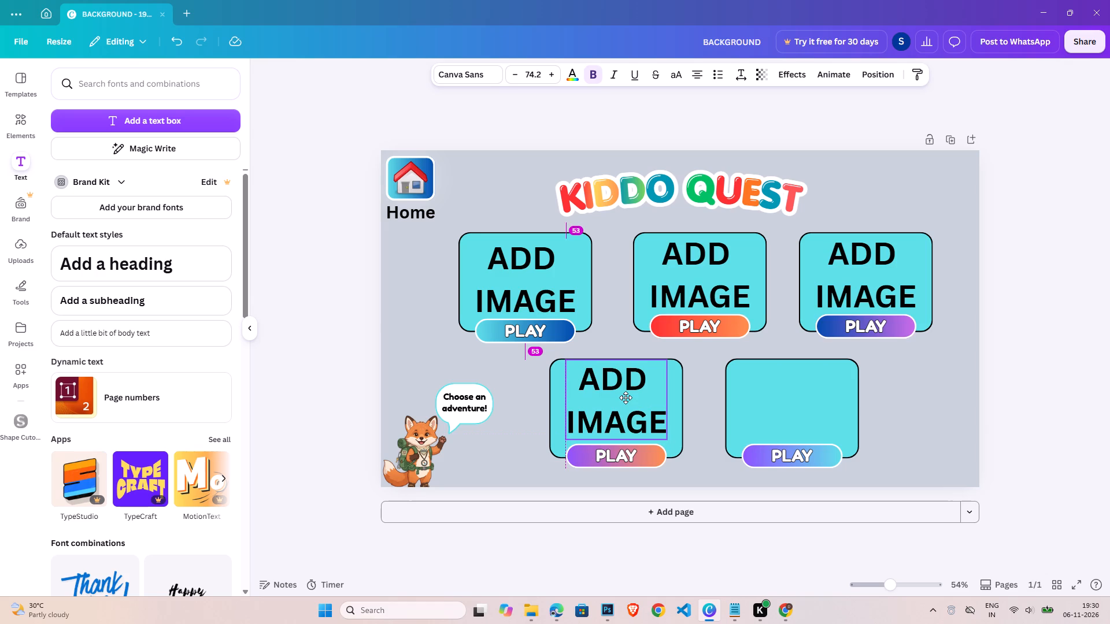
drag(626, 398, 624, 398)
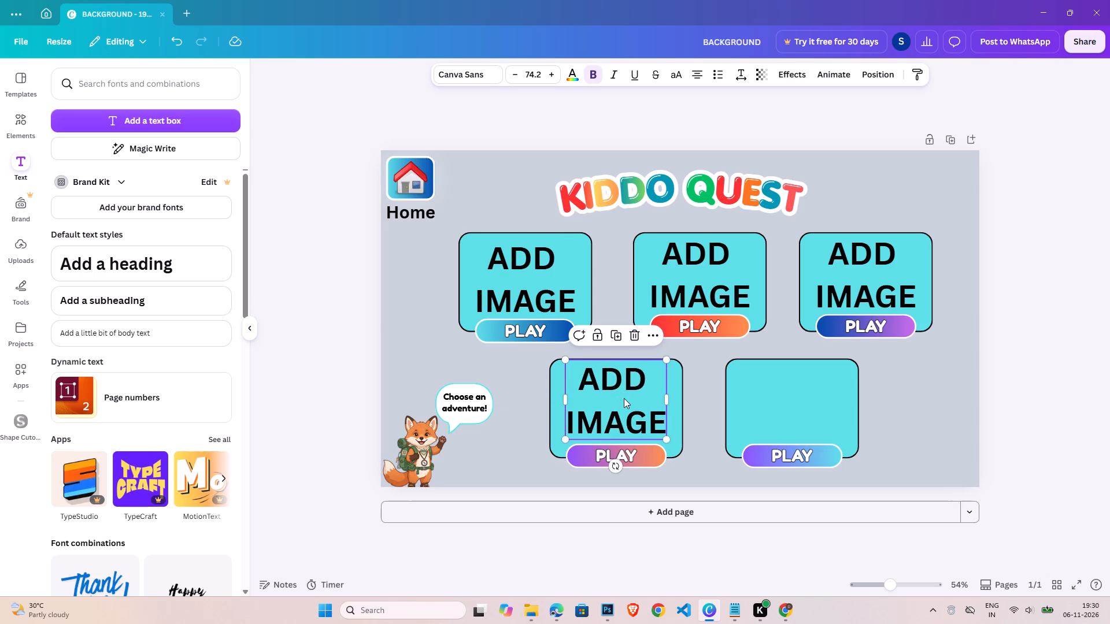
Duplicate the fourth card's ADD IMAGE text and place the copy inside the fifth card above its PLAY button.
key(ctrl+c)
key(ctrl+v)
drag(624, 400, 802, 398)
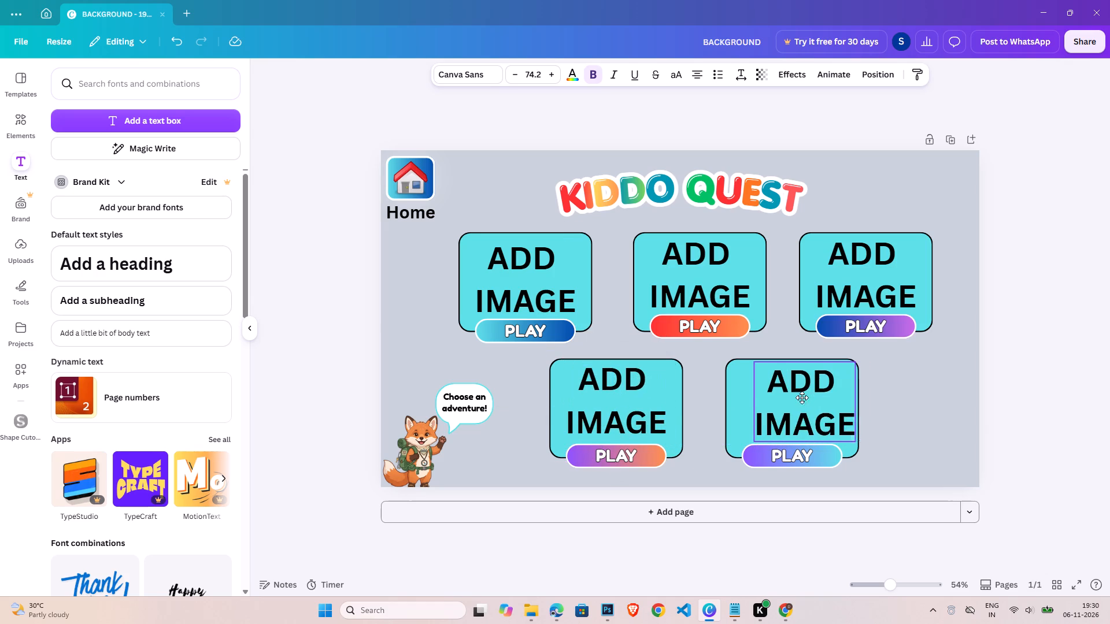
drag(802, 398, 795, 400)
click(1109, 429)
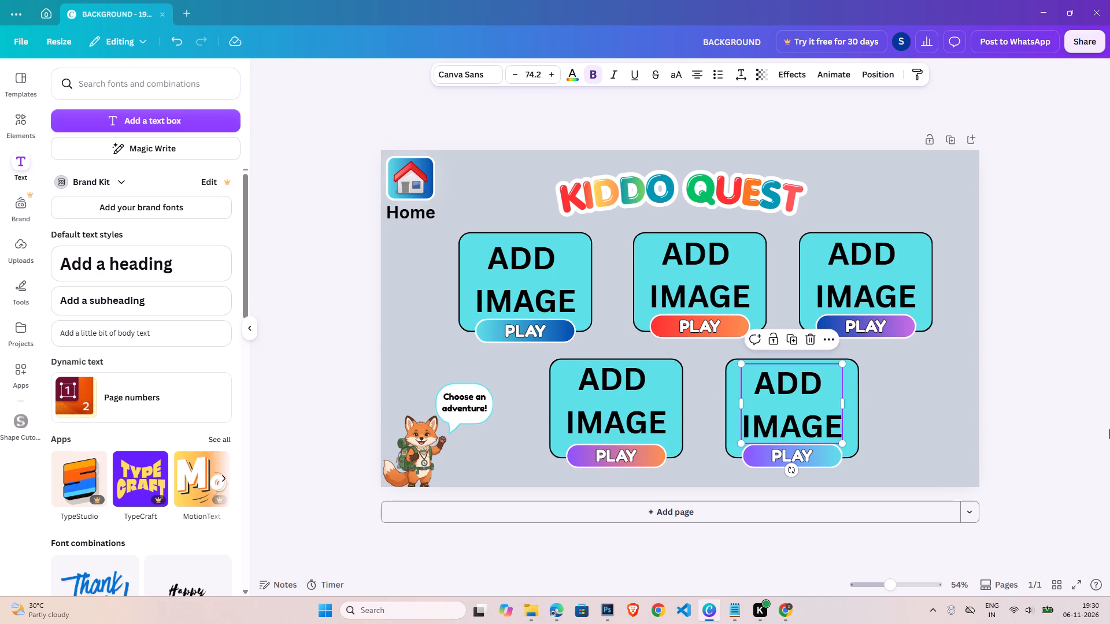
Change the fifth card's PLAY button fill from the default solid colours to pink.
click(883, 587)
click(980, 448)
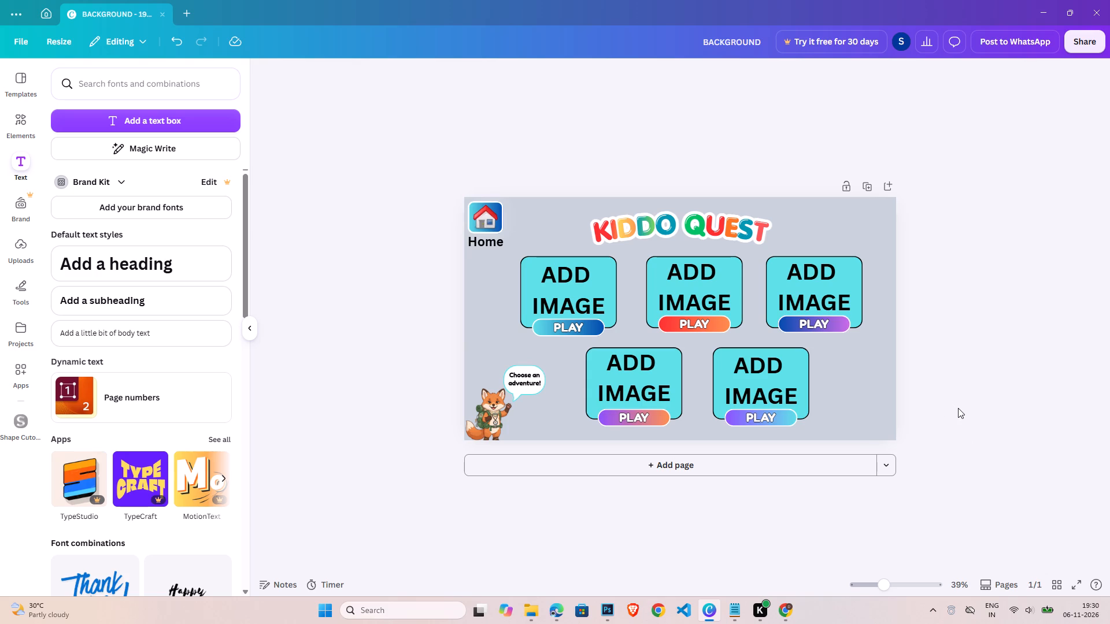
click(757, 422)
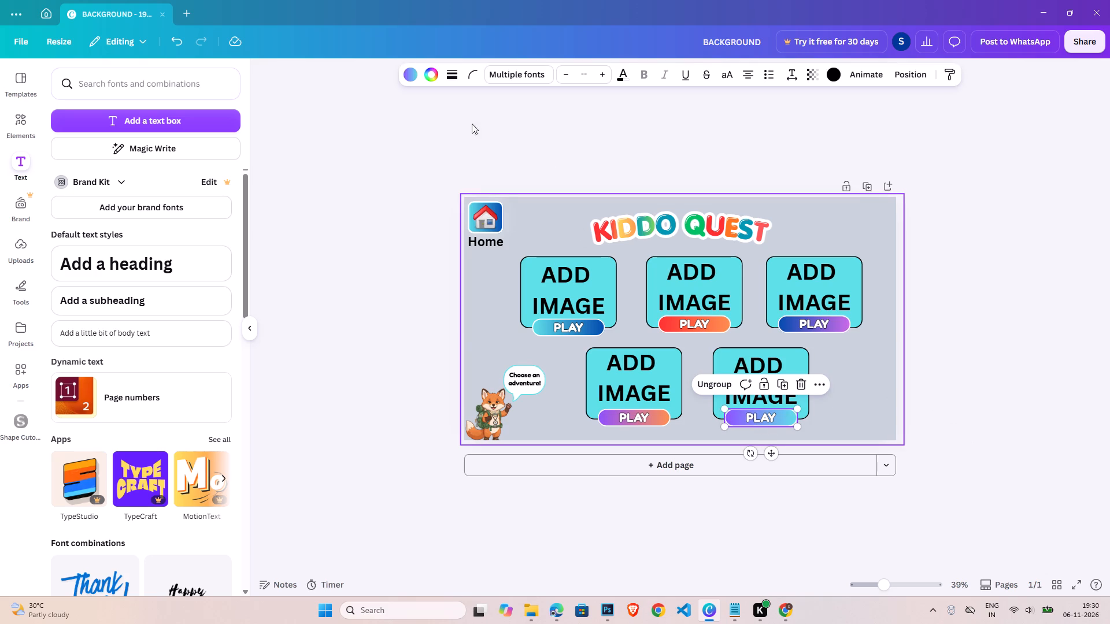
click(408, 82)
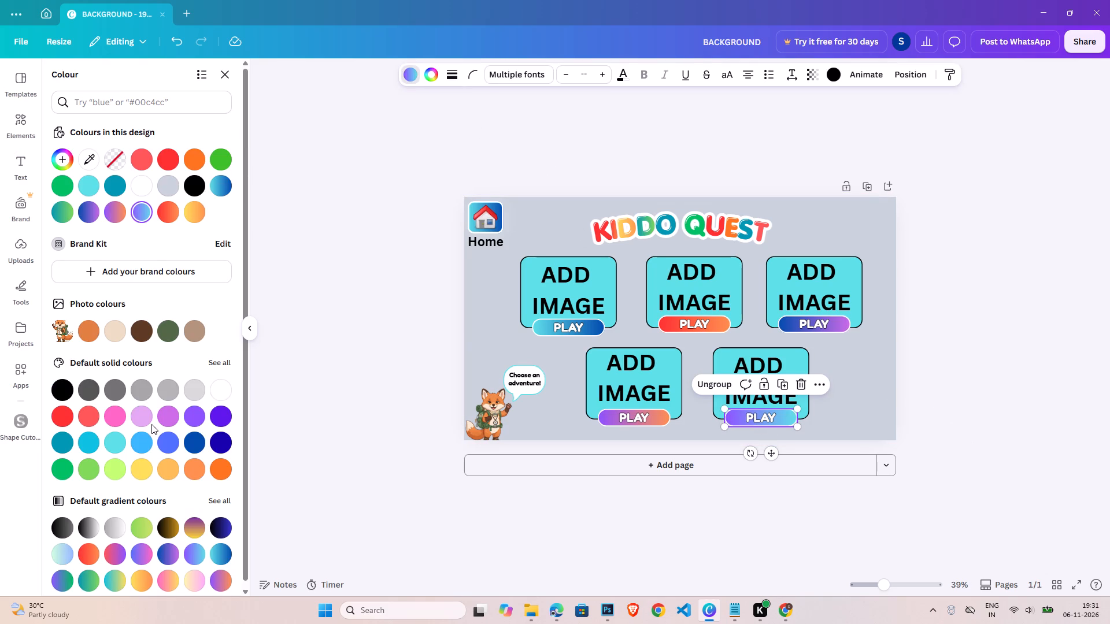
click(120, 415)
double_click(1057, 432)
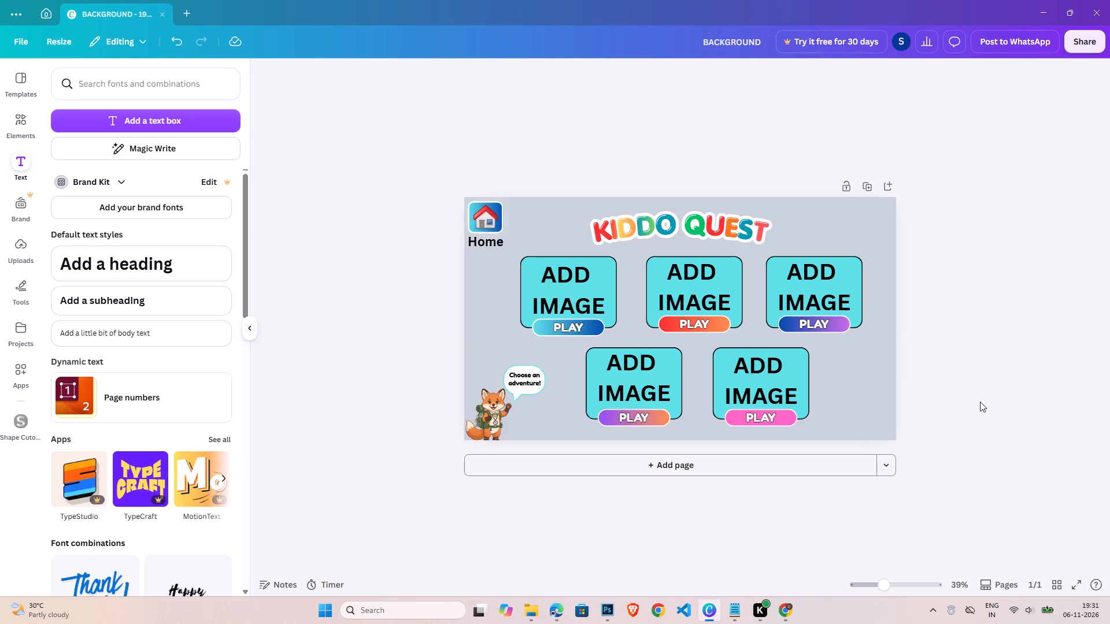
Add a heading reading BG and place it beside the first card, between the Home label and the fox.
click(498, 332)
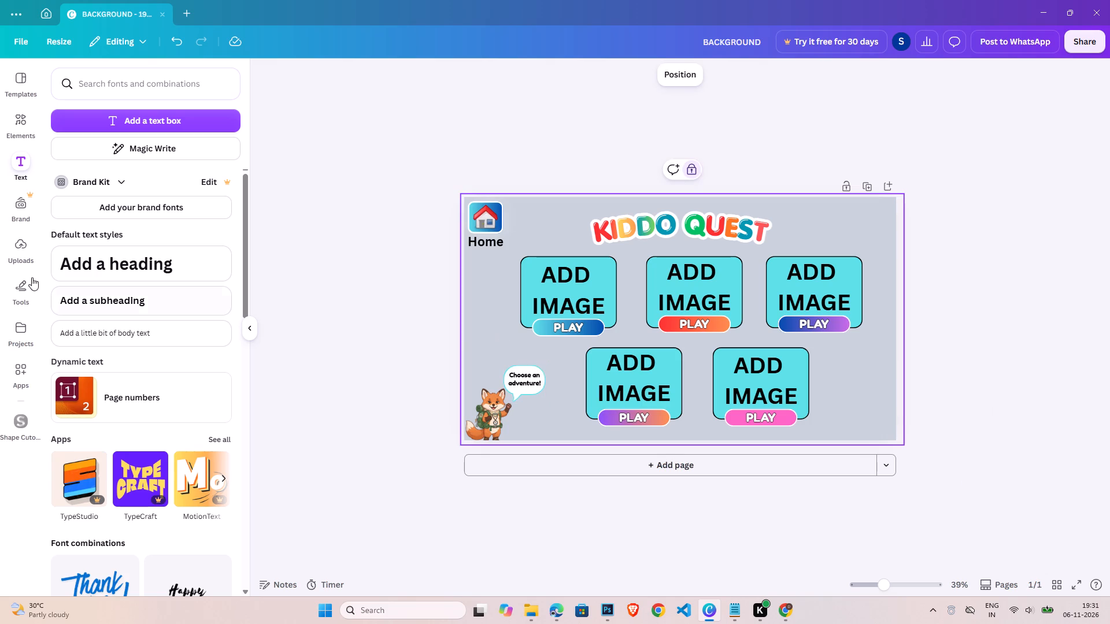
click(93, 255)
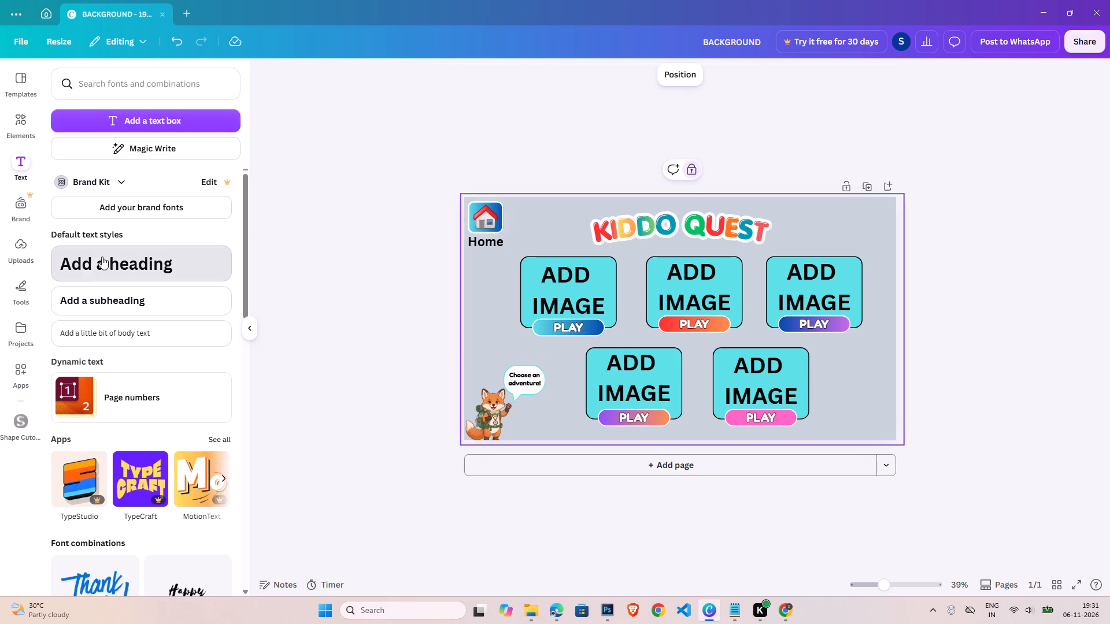
drag(691, 361, 541, 350)
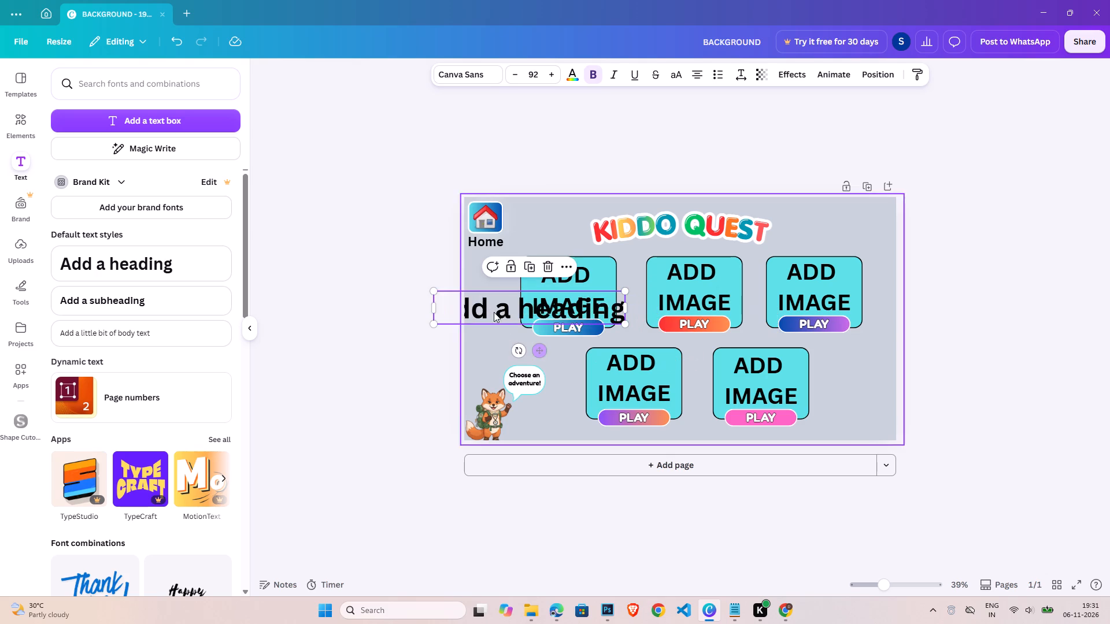
double_click(494, 312)
text(BG)
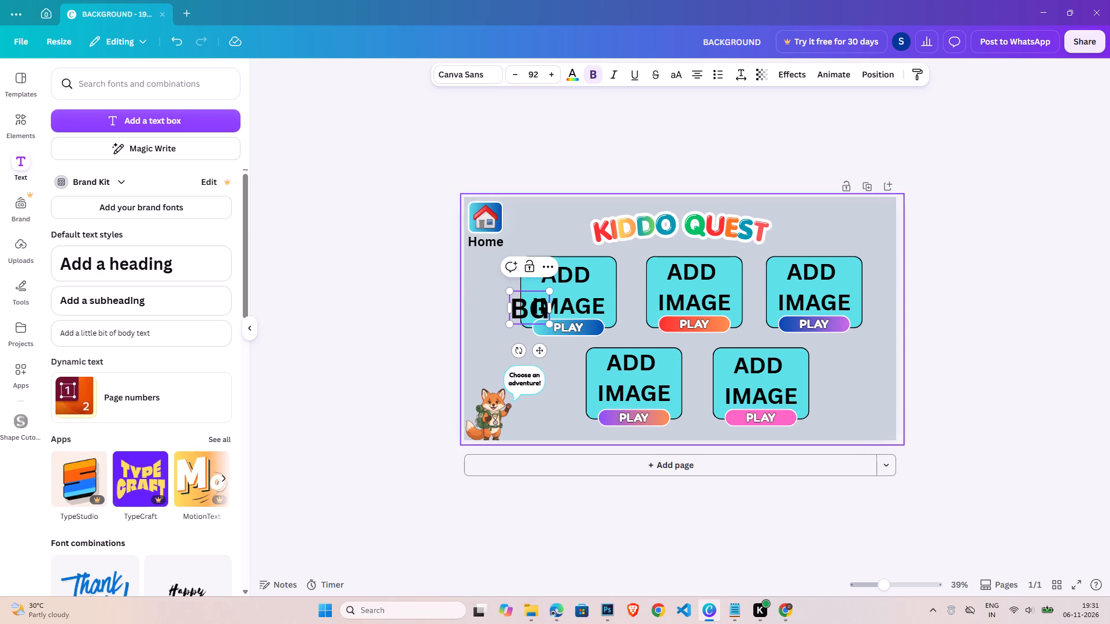
drag(539, 352, 504, 352)
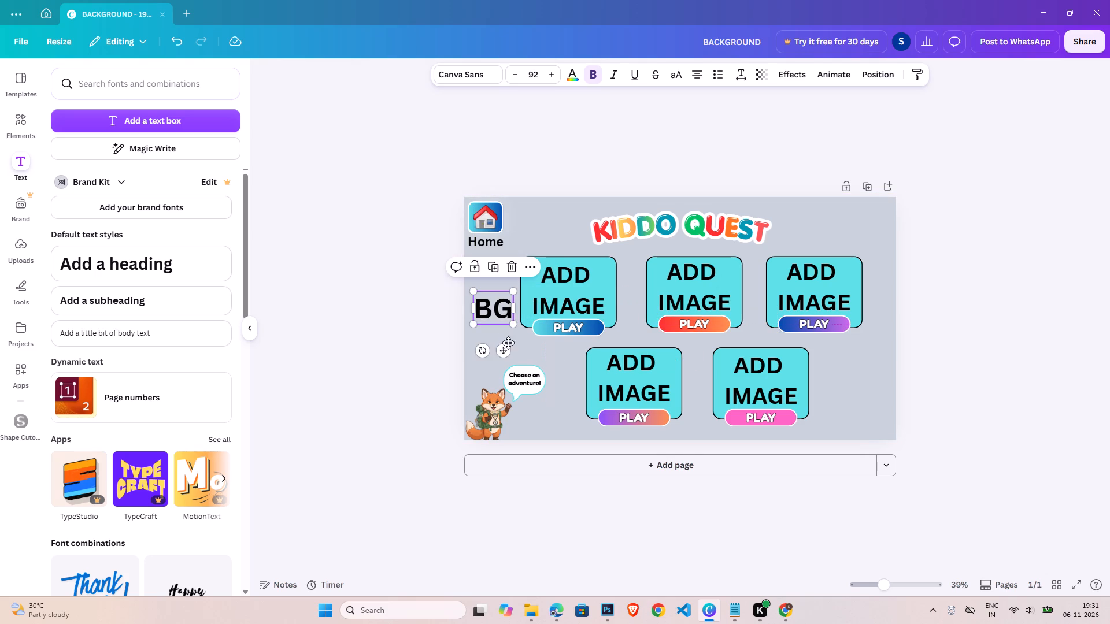
Make the BG text semi-transparent so it looks like faded grey lettering on the background.
click(767, 74)
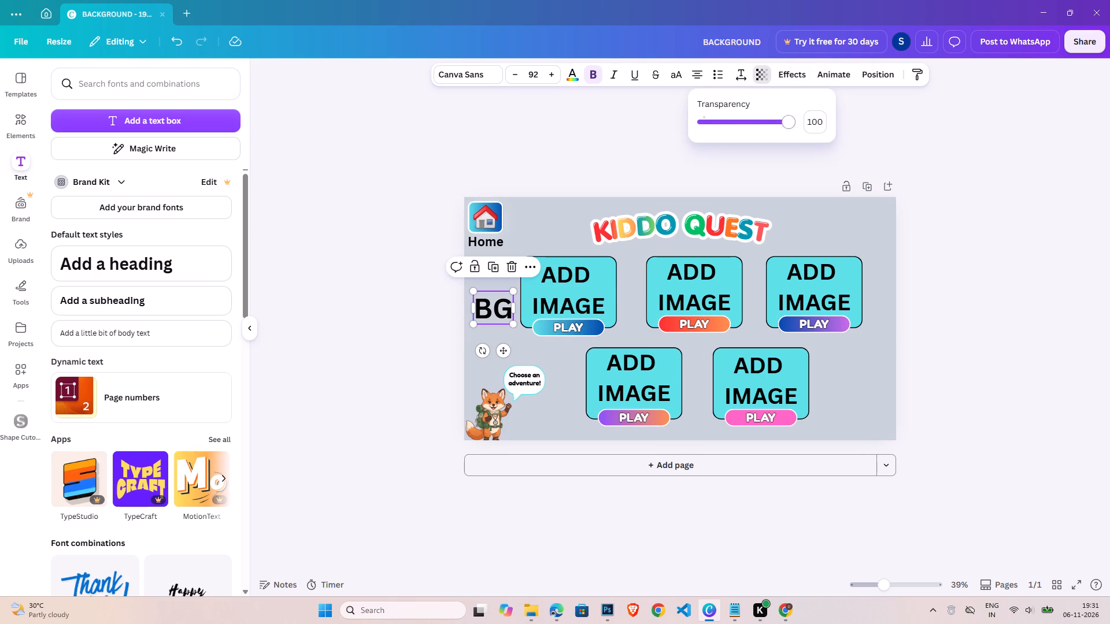
drag(785, 122, 734, 121)
click(989, 258)
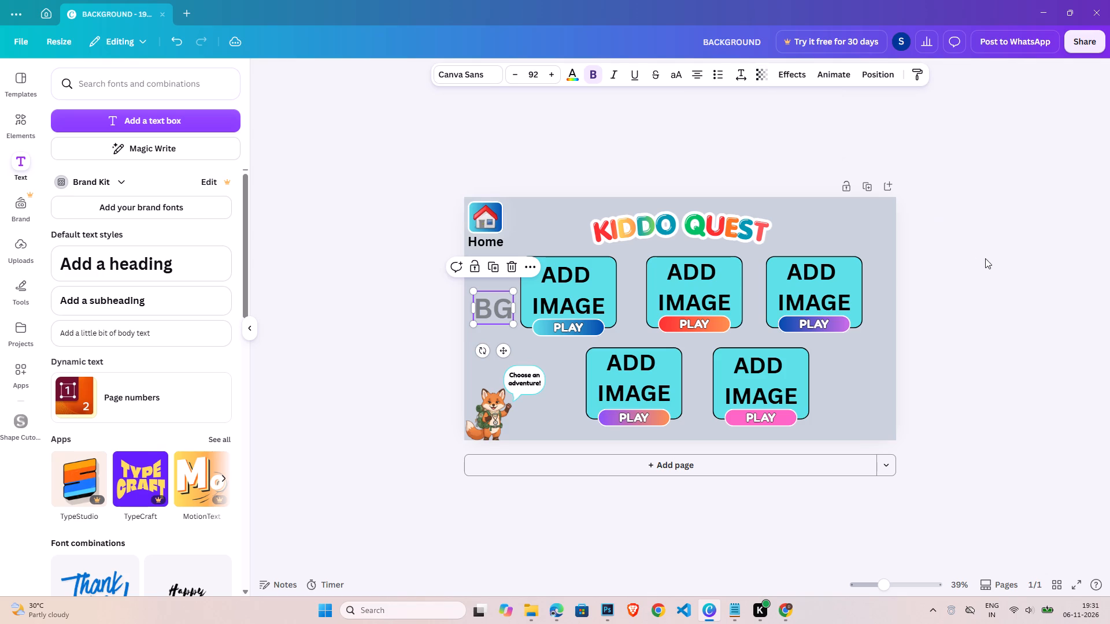
click(965, 289)
Duplicate the faded BG text and place the copy in the empty area to the right of the fifth card.
click(486, 318)
key(ctrl+c)
key(ctrl+v)
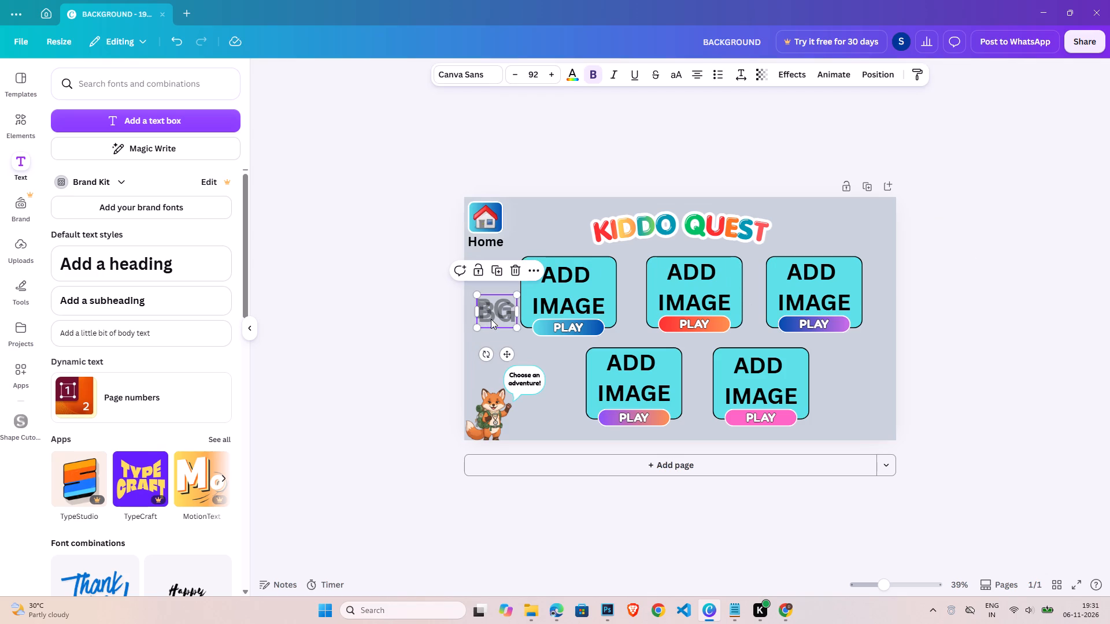
drag(490, 315, 848, 376)
click(1022, 358)
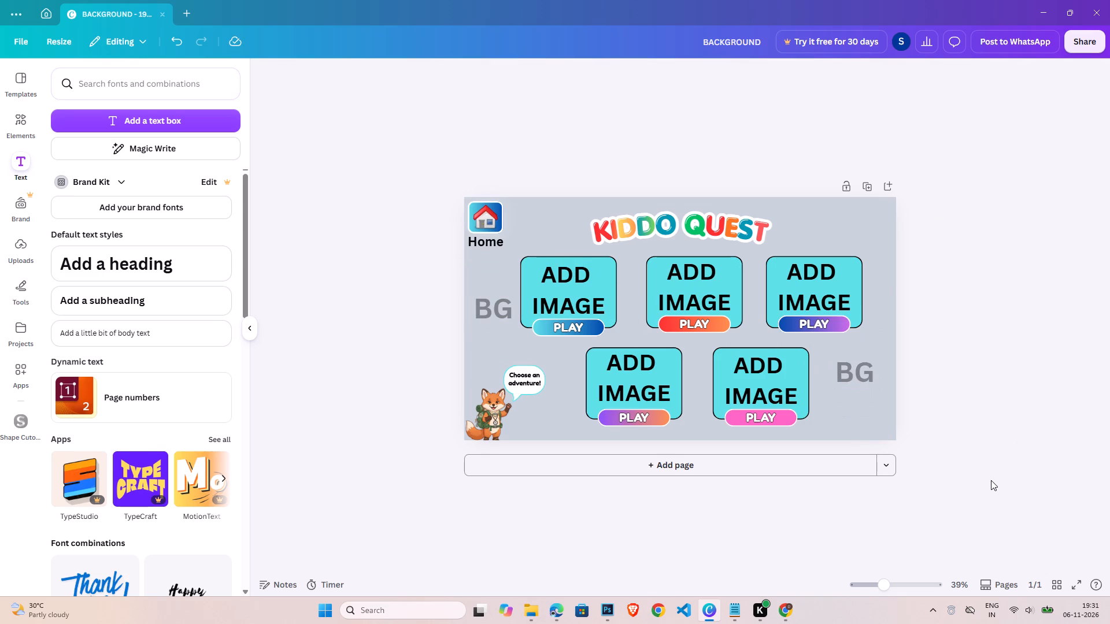
click(986, 443)
click(936, 468)
click(1093, 39)
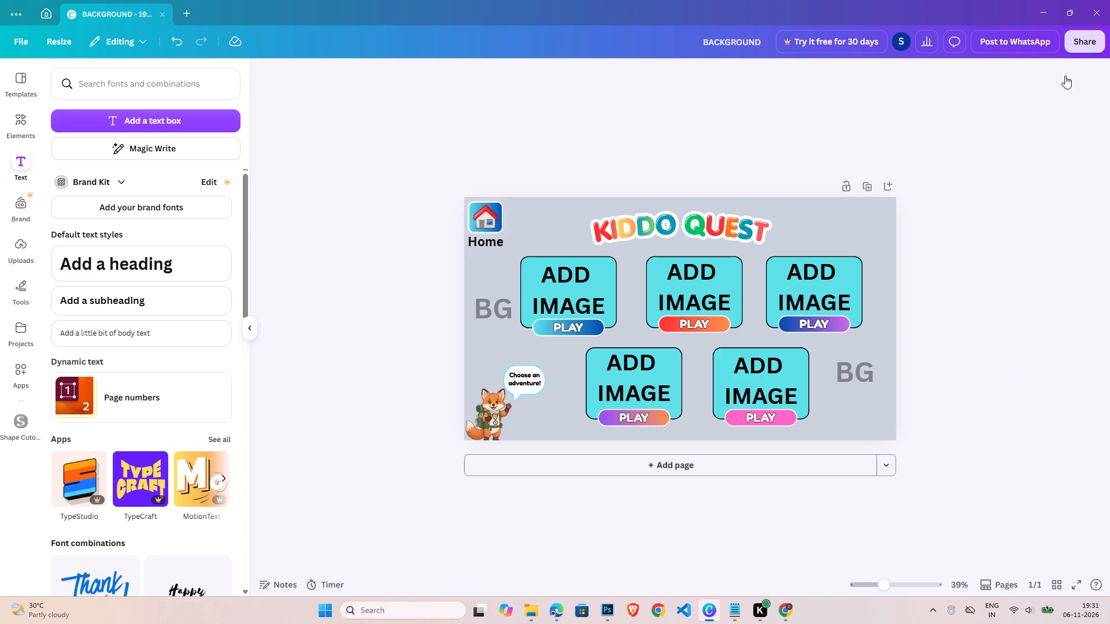
click(896, 293)
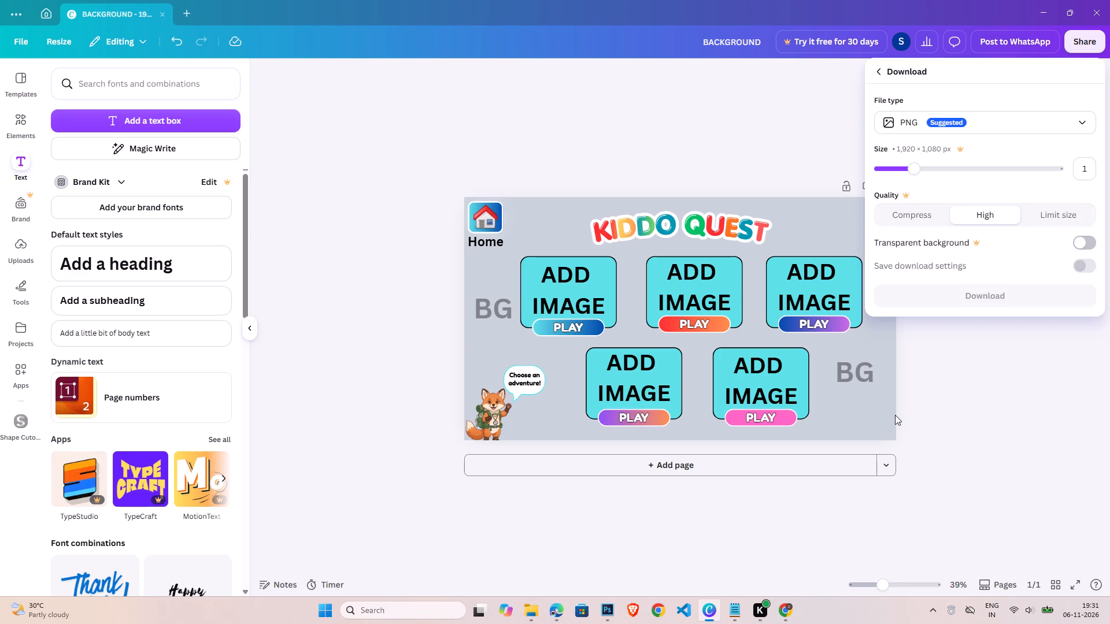
click(942, 299)
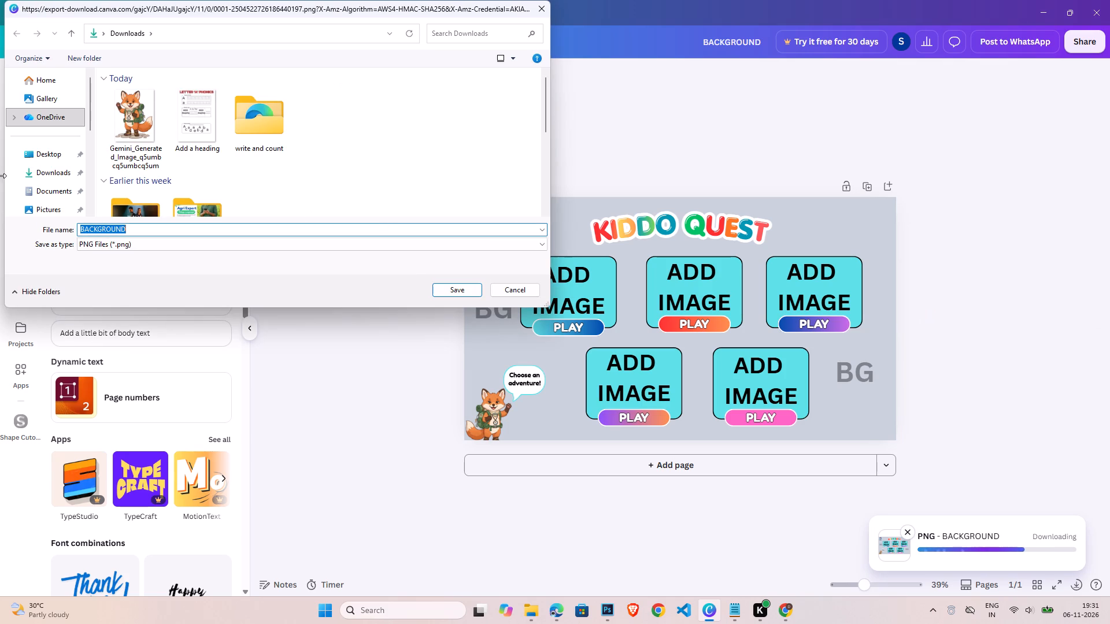
click(39, 170)
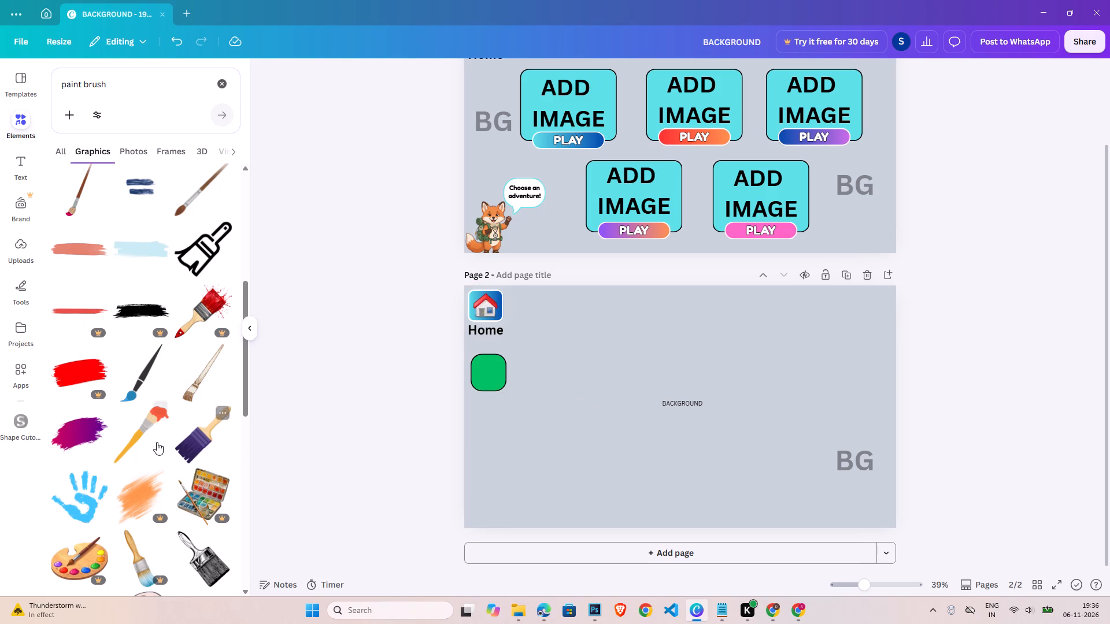
click(139, 435)
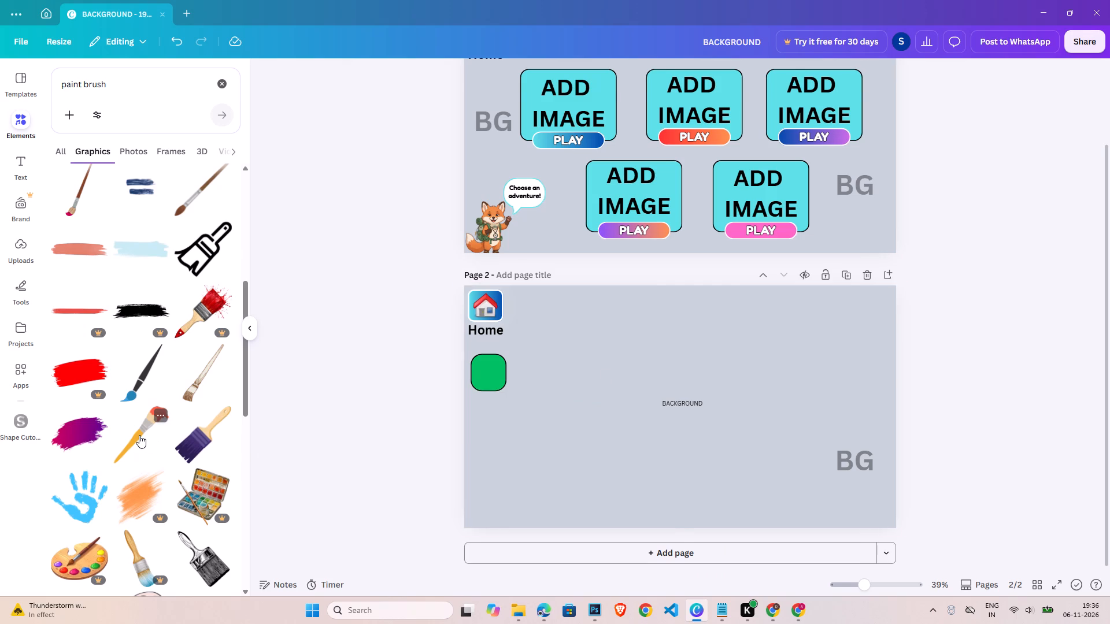
drag(682, 533, 622, 372)
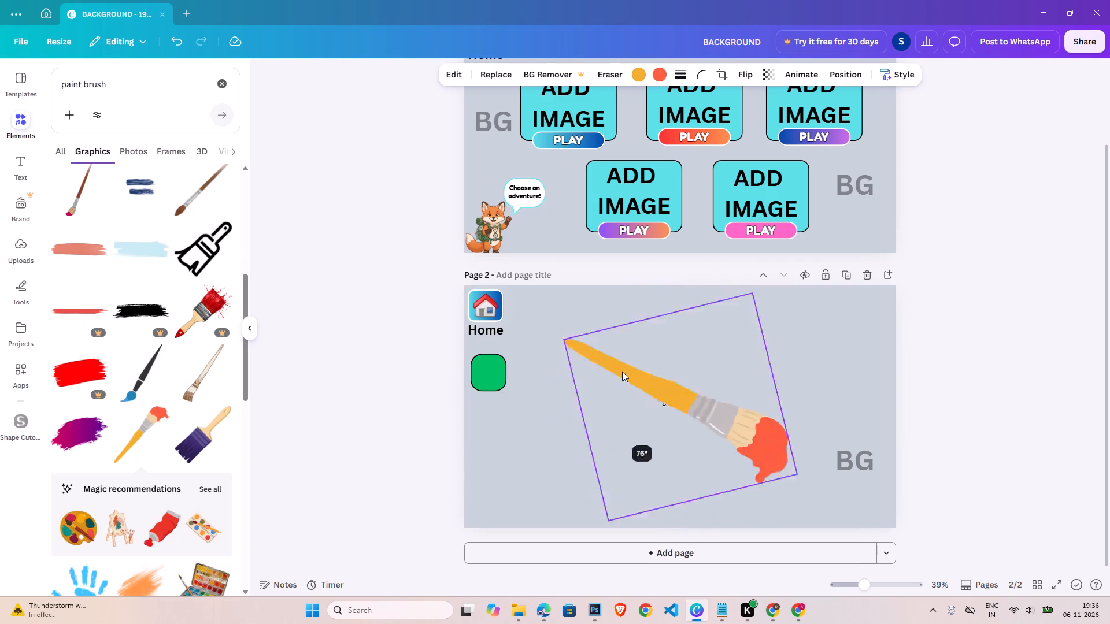
drag(622, 372, 684, 369)
Shrink the paint brush, fit it over the green rounded square below the Home label, and fine-tune its rotation.
drag(789, 325, 621, 445)
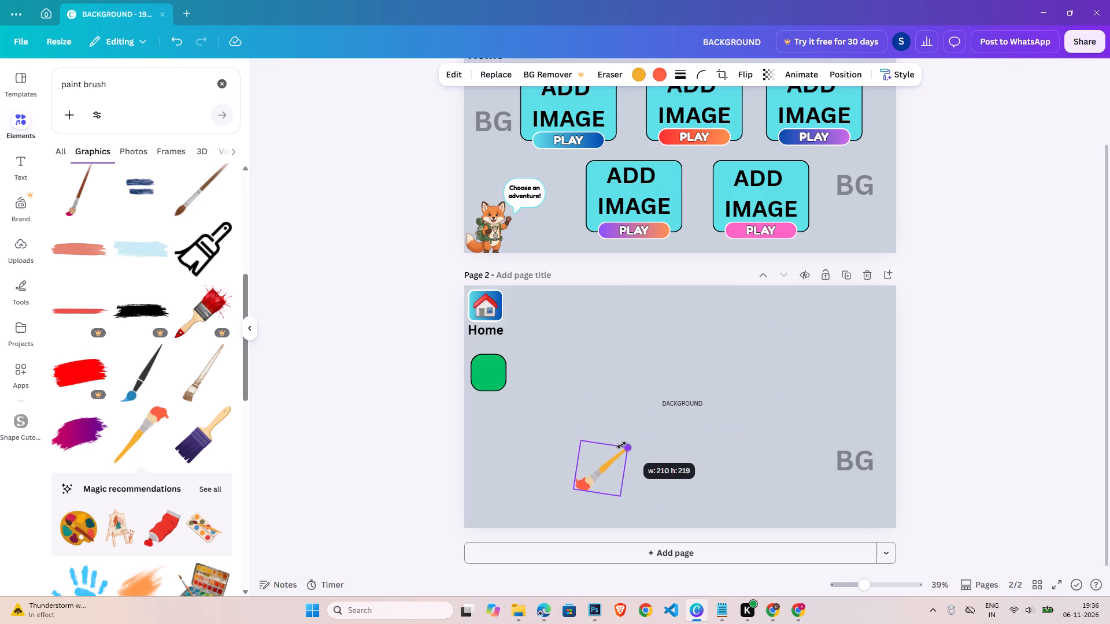
drag(621, 445, 612, 454)
drag(595, 480, 543, 402)
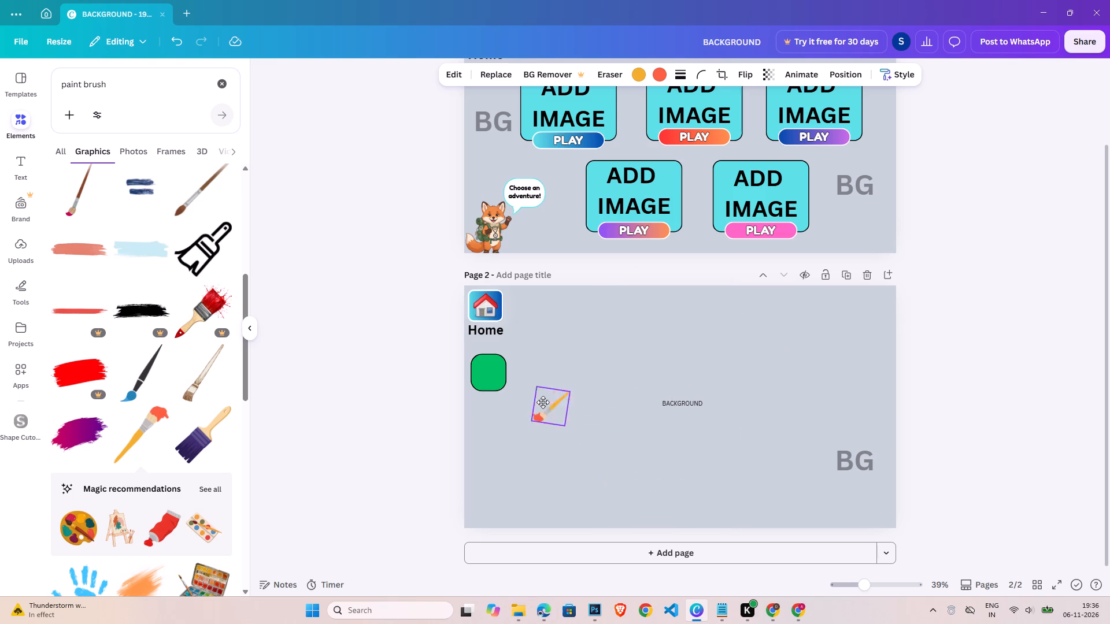
drag(543, 402, 494, 375)
drag(510, 356, 501, 363)
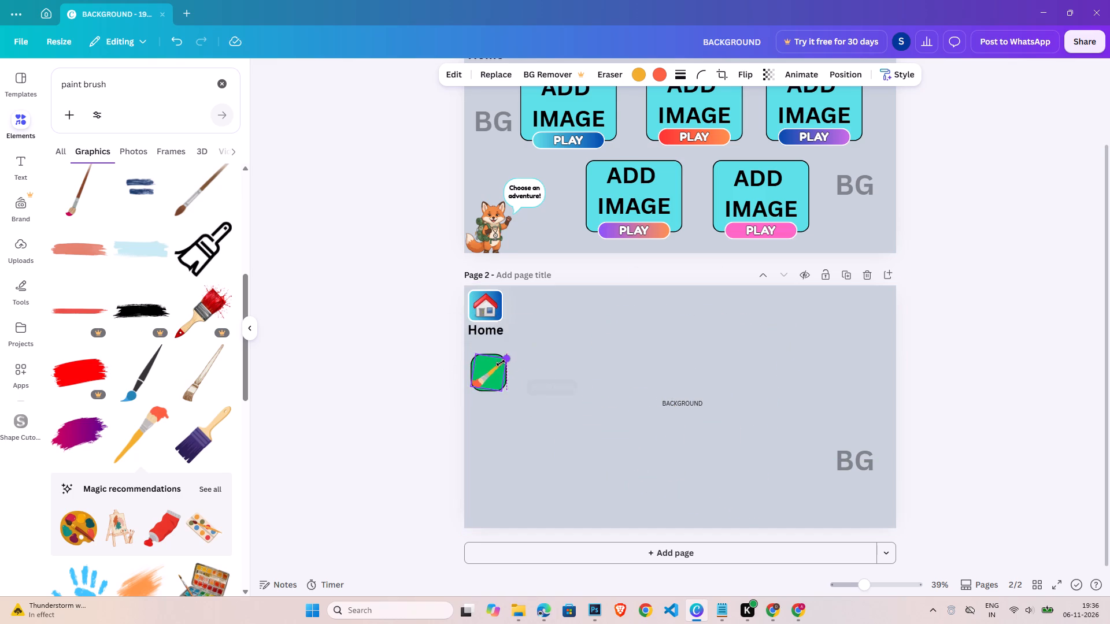
drag(501, 363, 504, 360)
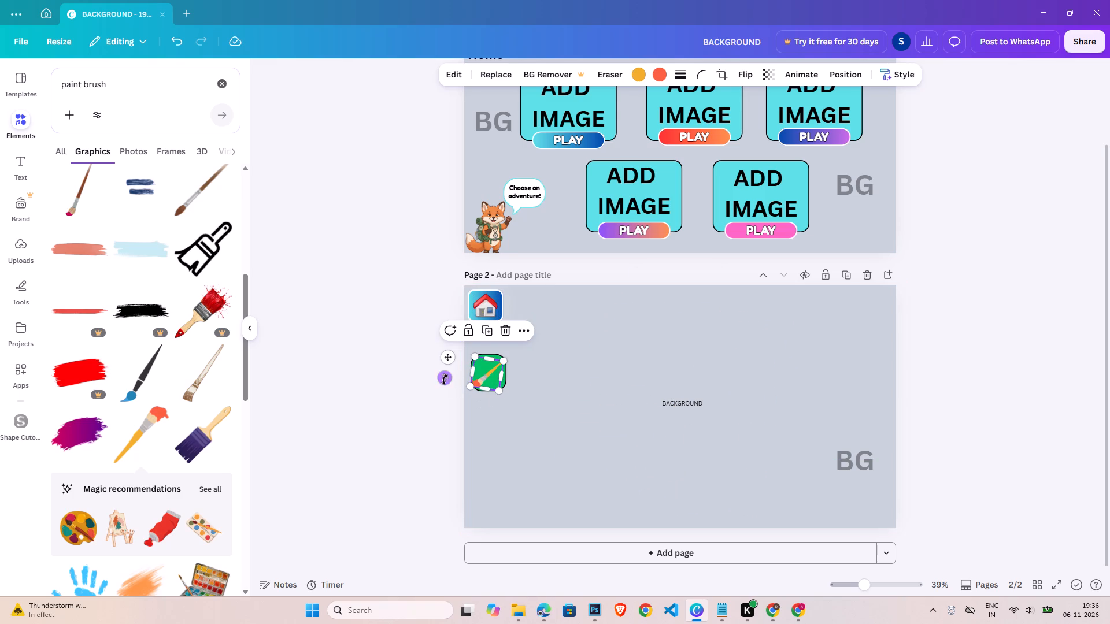
drag(445, 379, 452, 388)
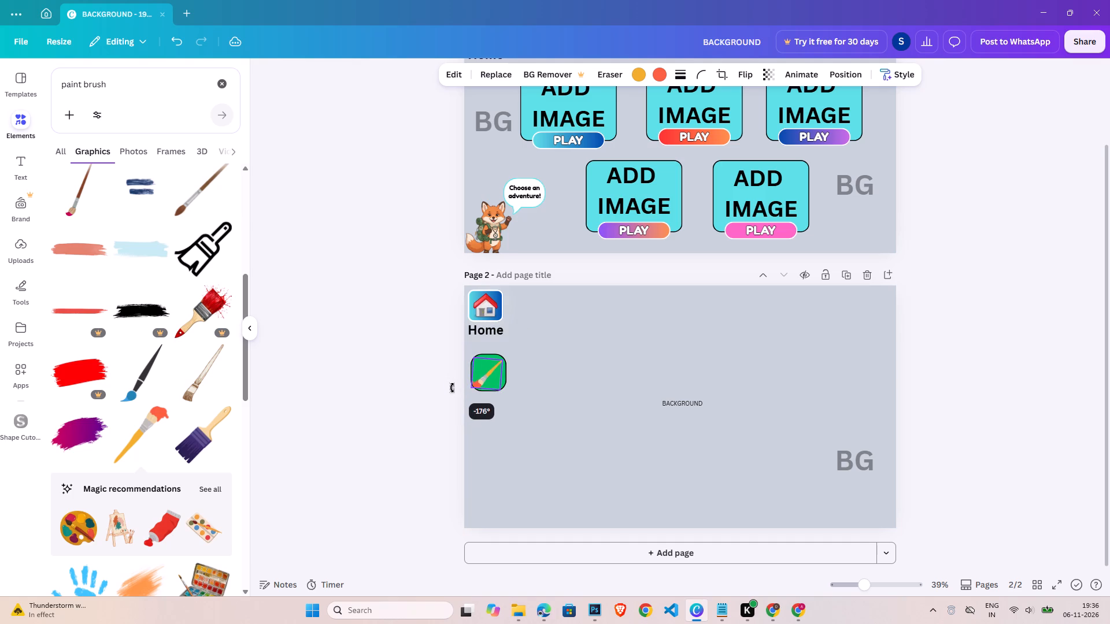
drag(452, 388, 453, 385)
click(488, 366)
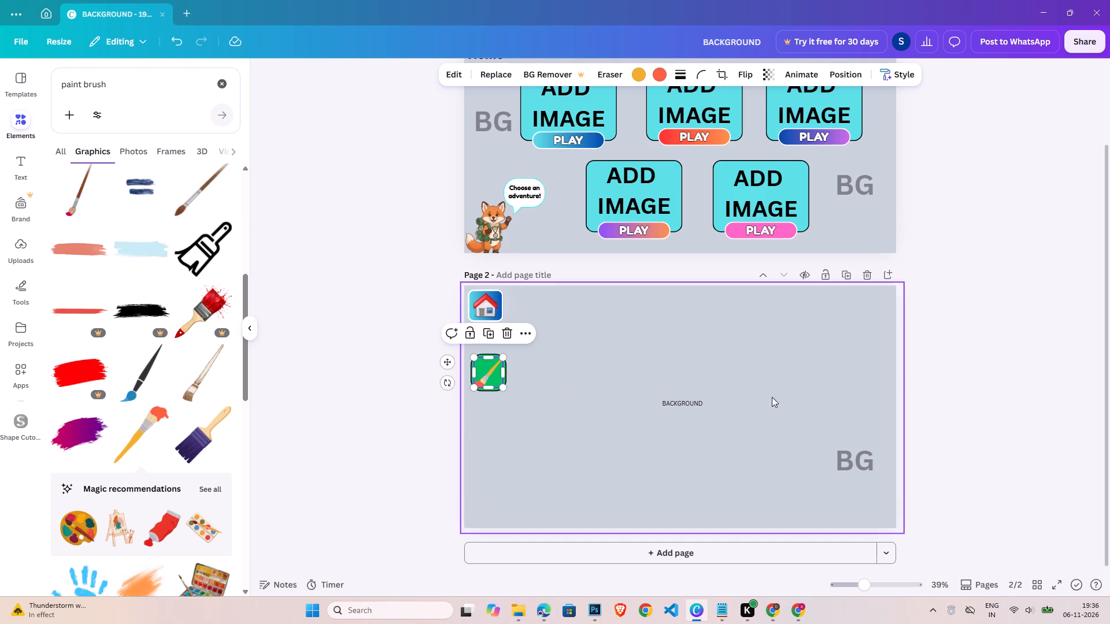
click(942, 392)
Shrink the paint brush slightly, centre it inside the green square, and open the position options for both elements.
click(877, 578)
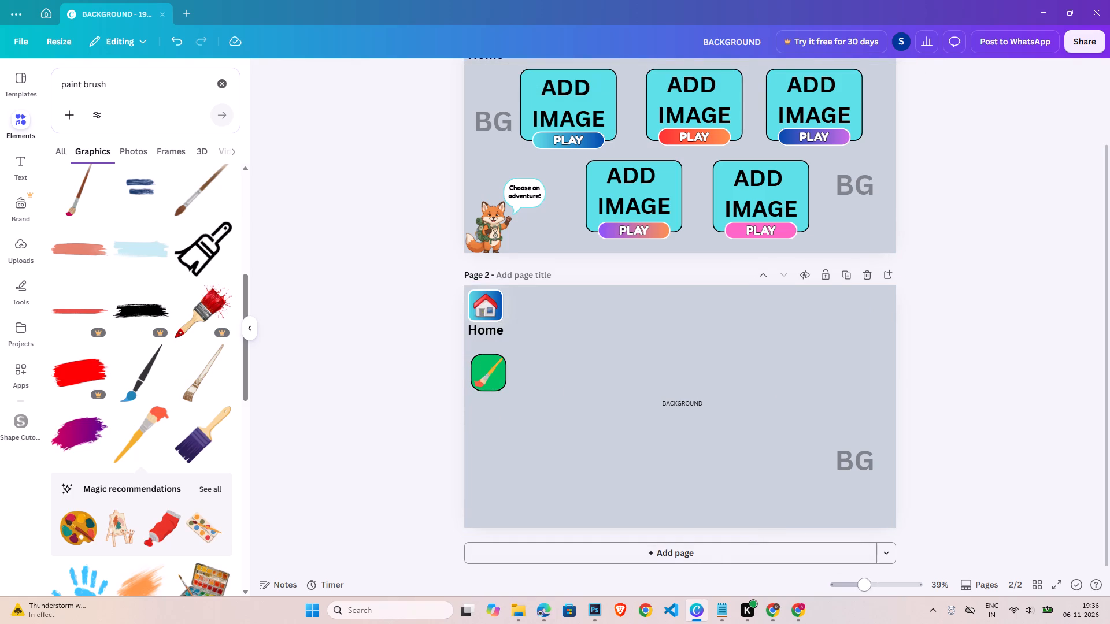
click(324, 436)
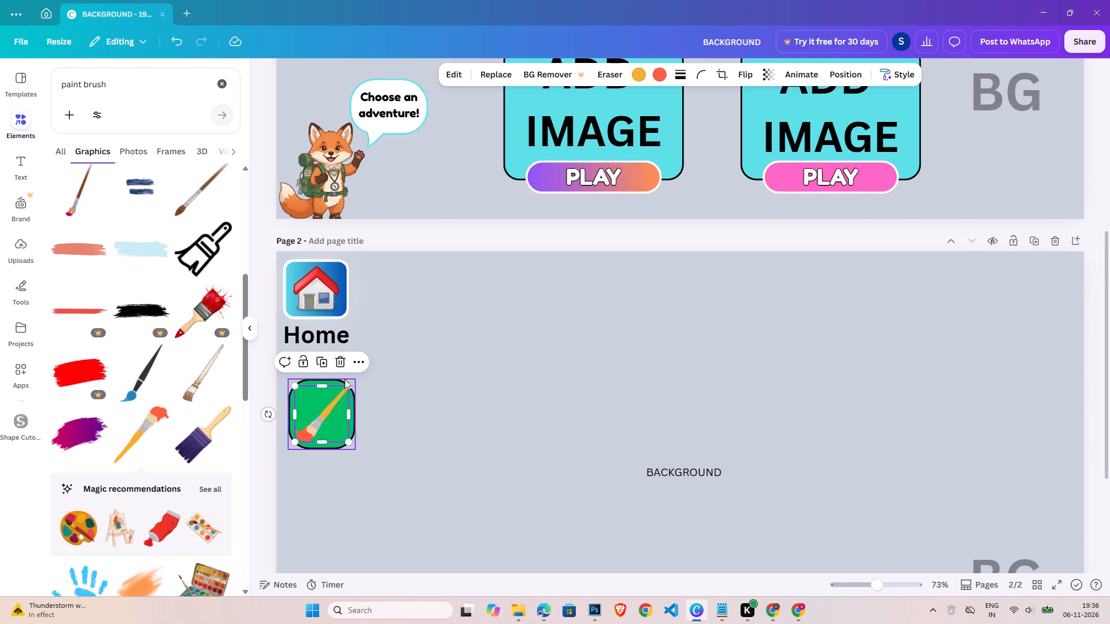
drag(347, 384, 340, 389)
click(326, 421)
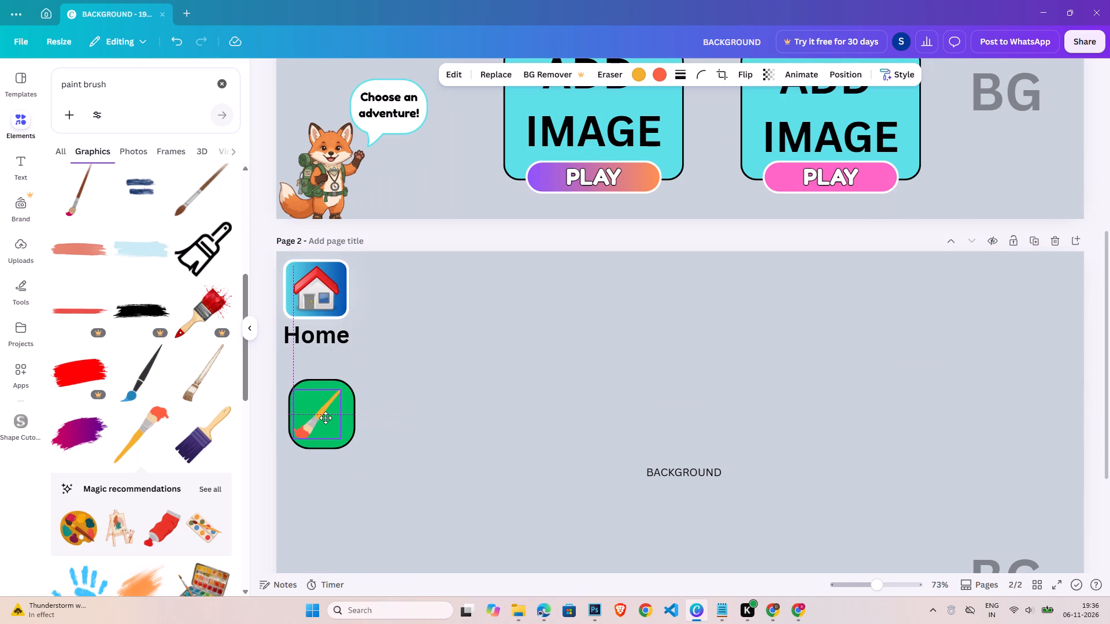
click(354, 433)
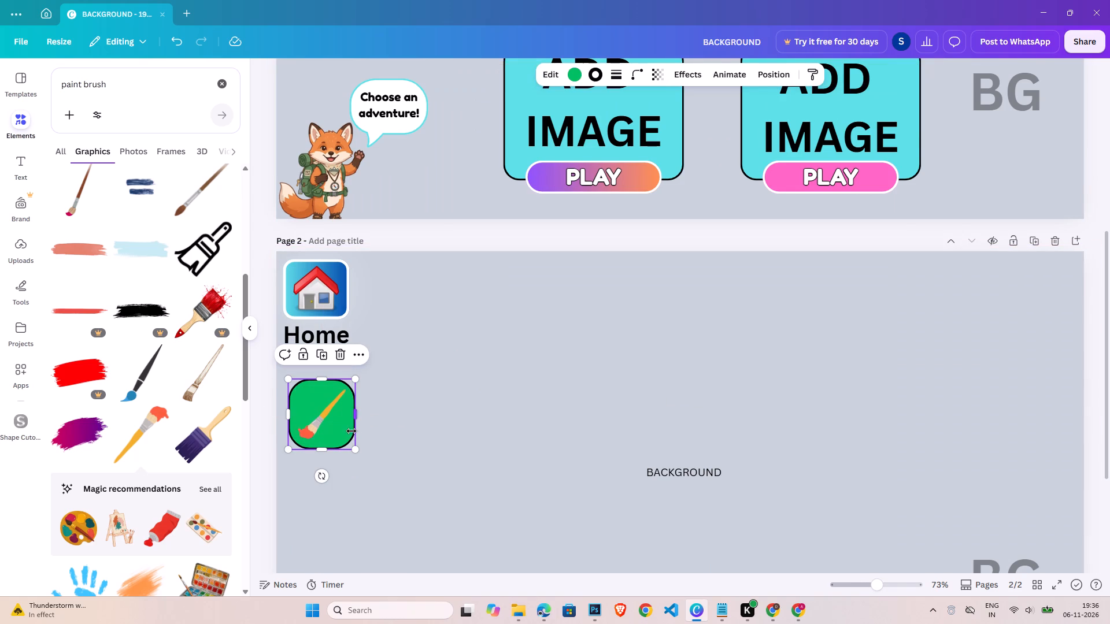
shift+click(327, 422)
click(908, 76)
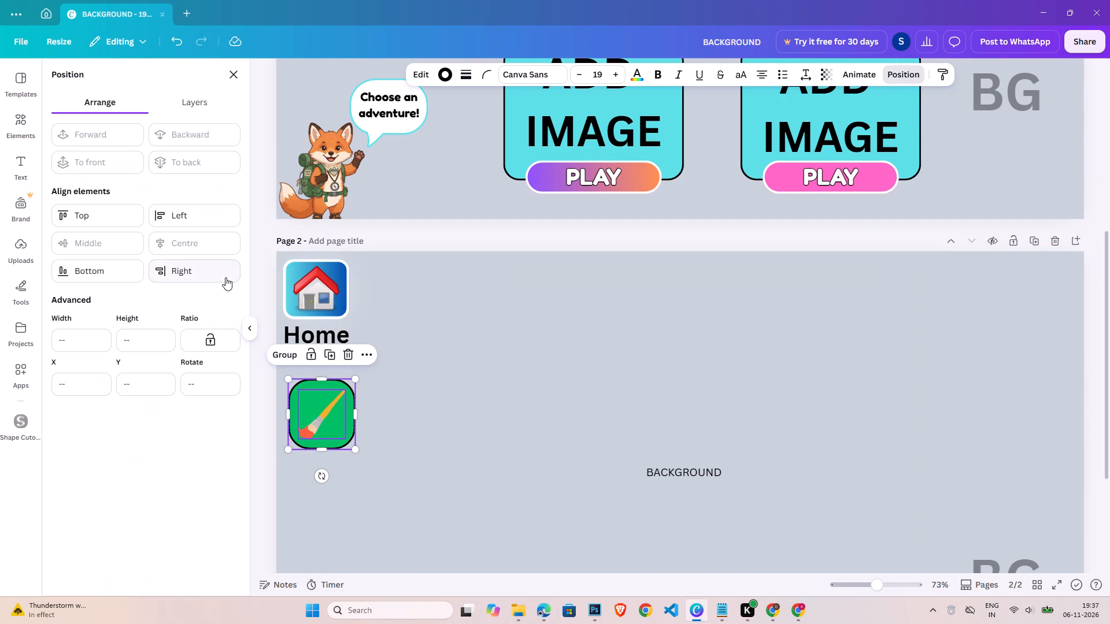
Duplicate the green square together with its paint brush and place the copy directly beneath the original on page 2.
scroll(1031, 485, down, 2)
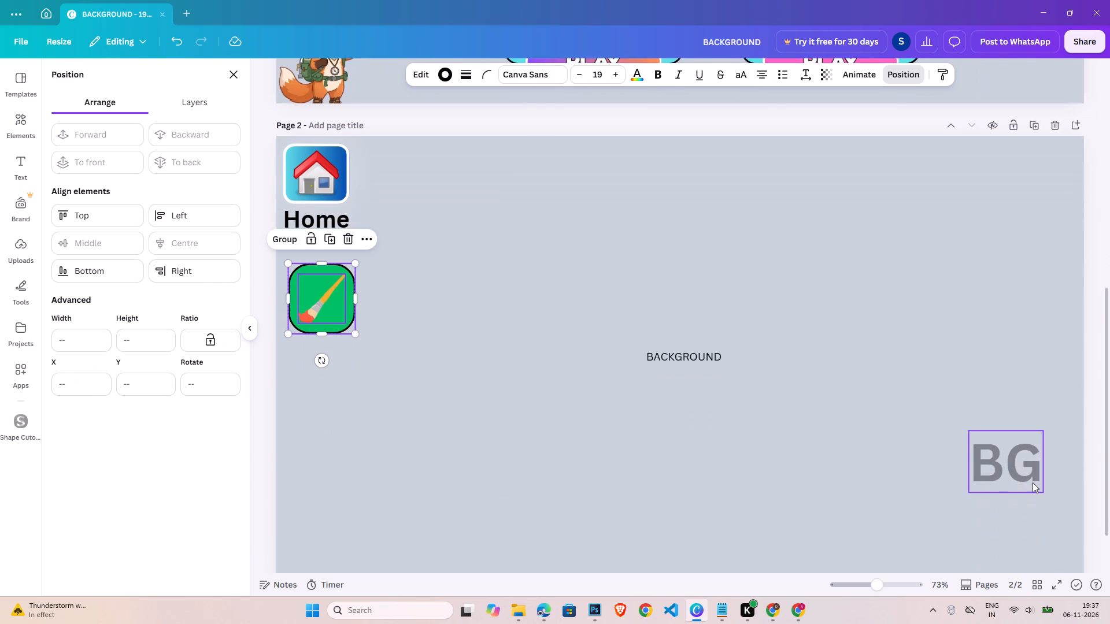
scroll(1033, 482, down, 1)
key(ctrl+c)
key(ctrl+v)
drag(333, 239, 332, 255)
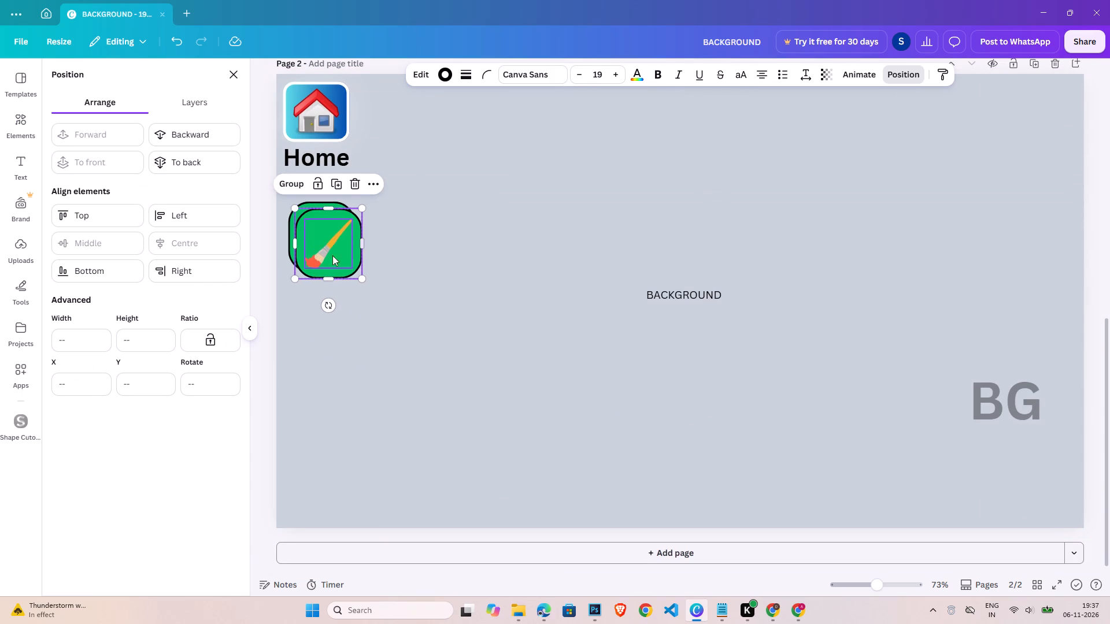
drag(332, 255, 324, 324)
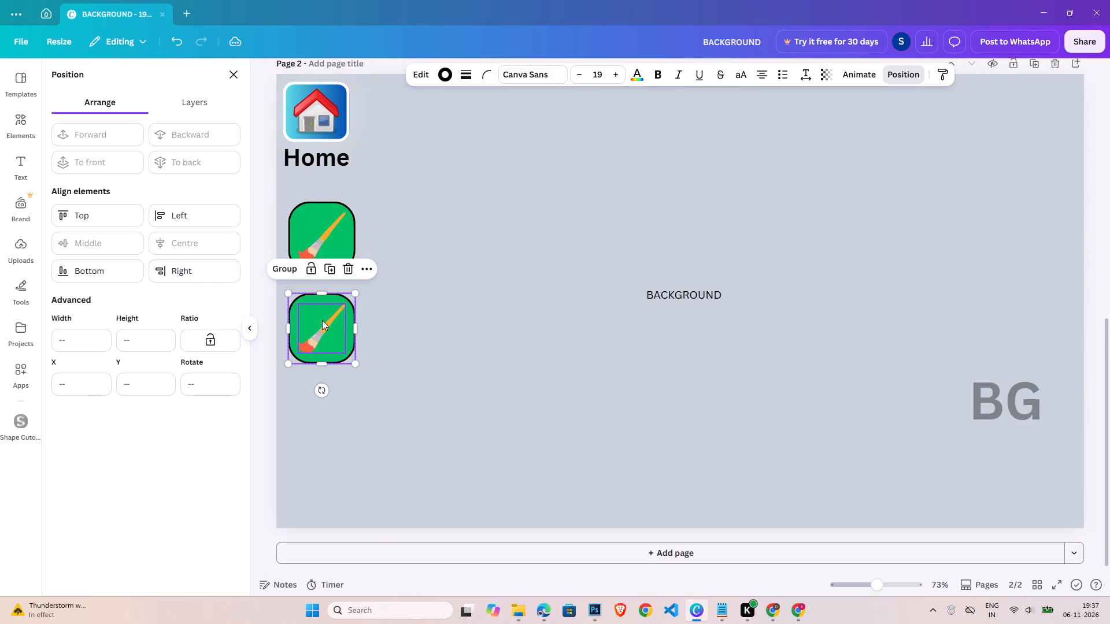
Search the graphics for "color bucket" and look through the results for a suitable paint bucket.
click(378, 325)
click(334, 325)
click(21, 131)
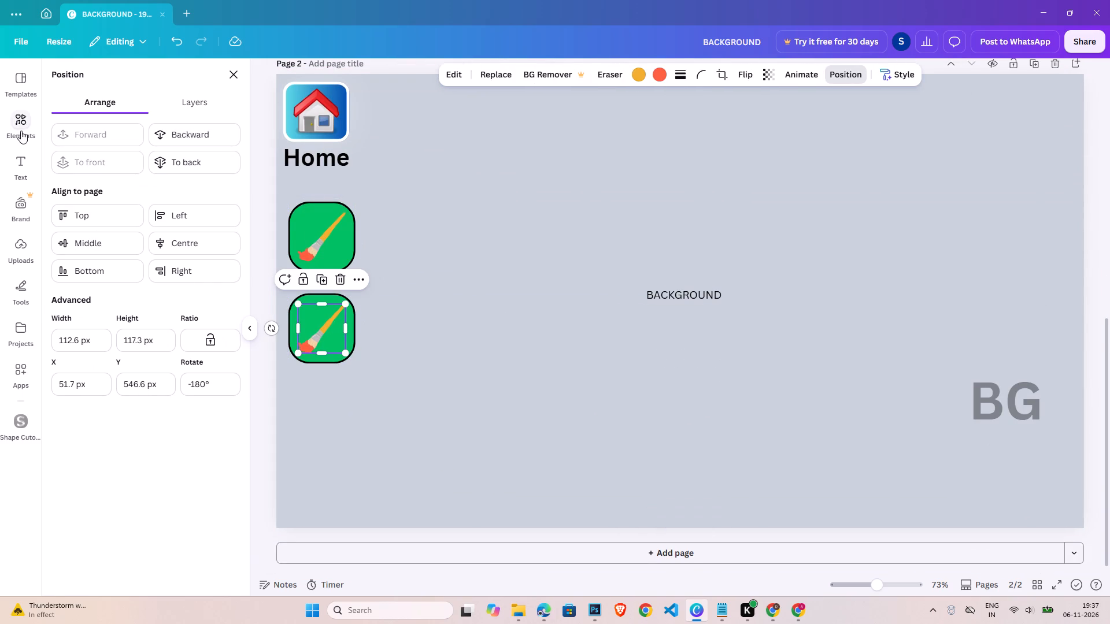
triple_click(124, 90)
text(color bucket)
key(Return)
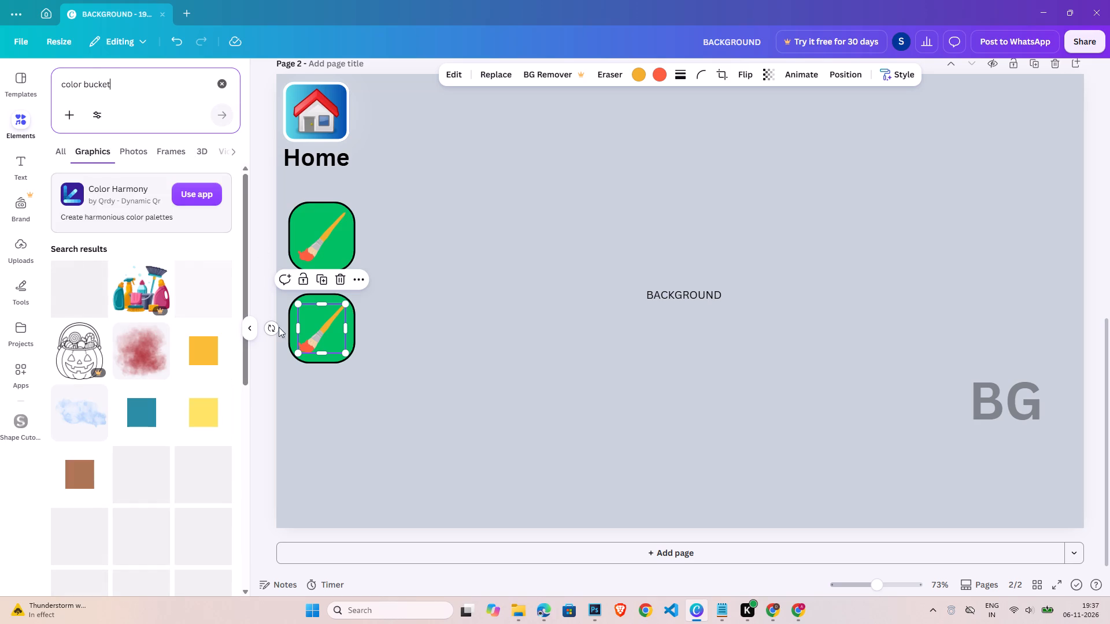
click(306, 336)
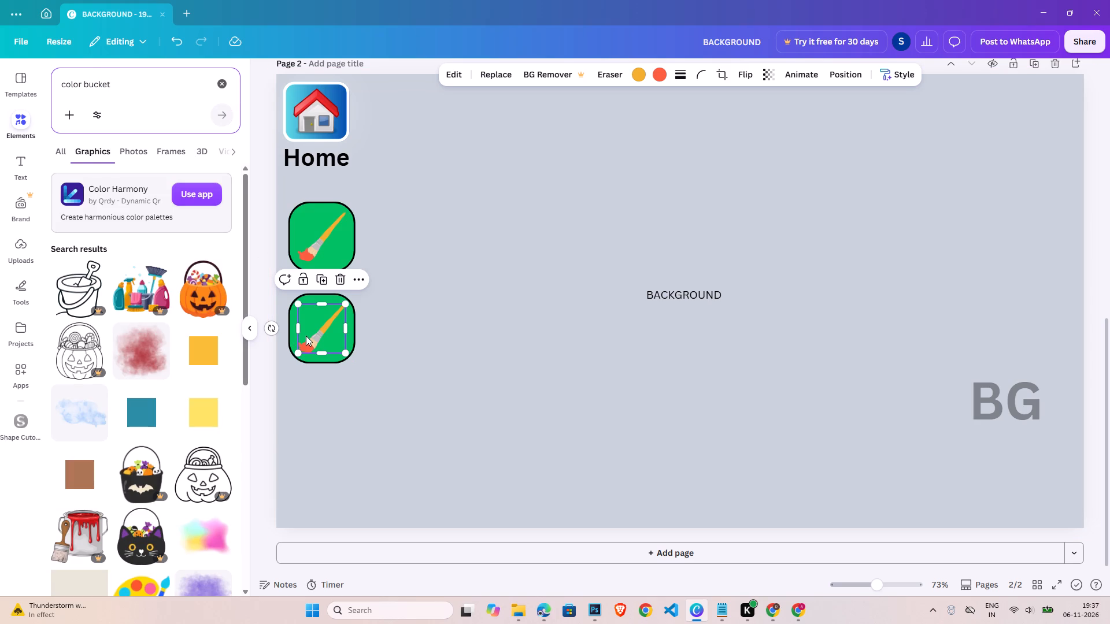
scroll(386, 351, down, 2)
scroll(125, 381, down, 2)
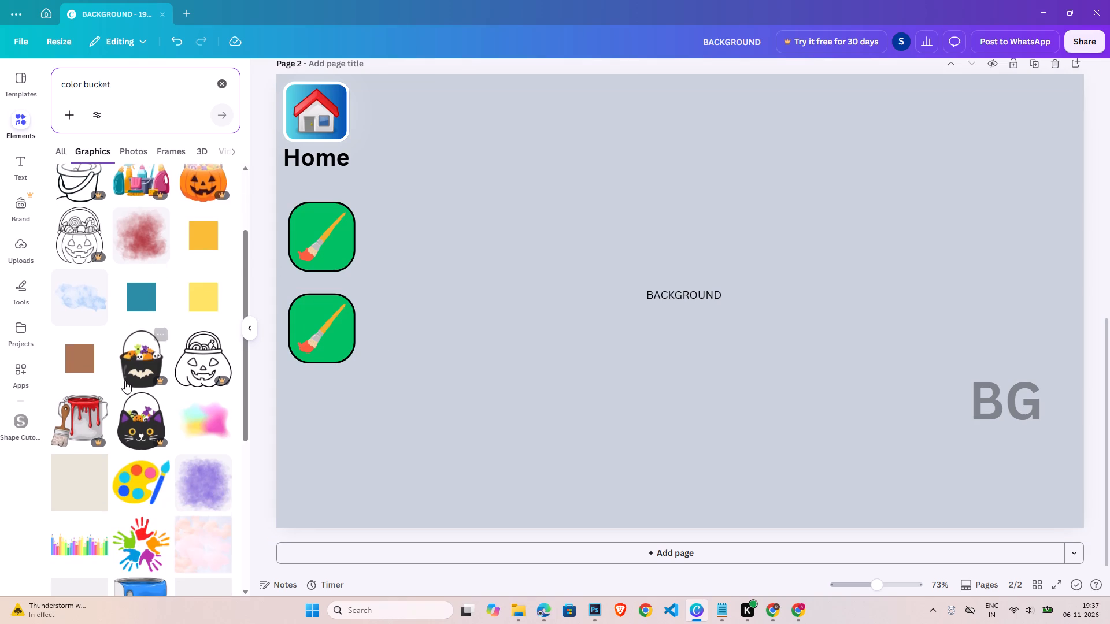
scroll(125, 381, down, 5)
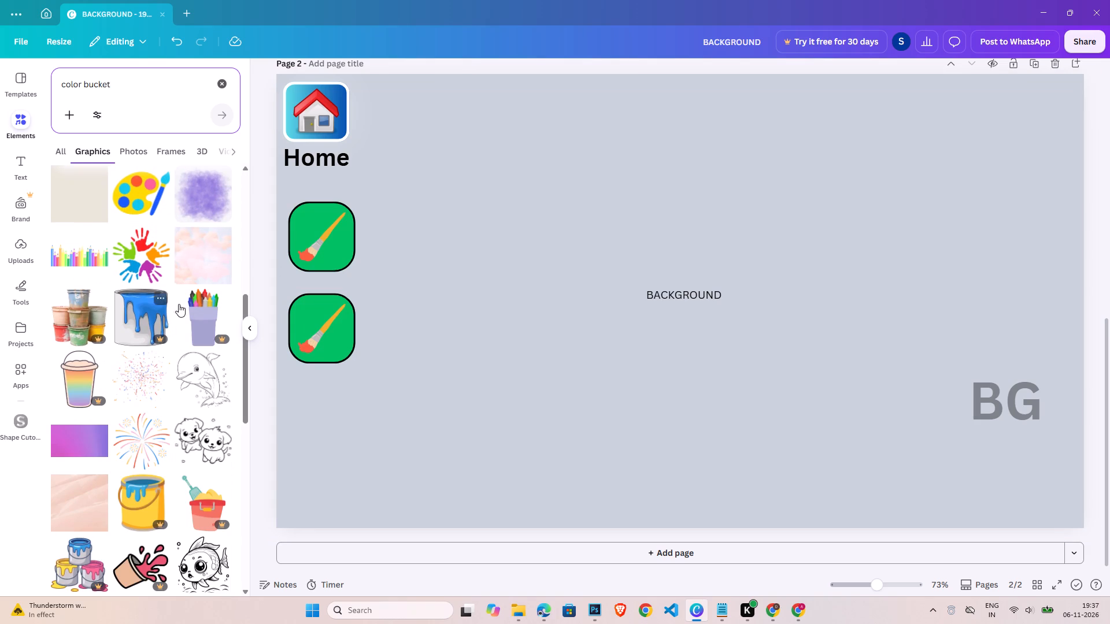
click(162, 296)
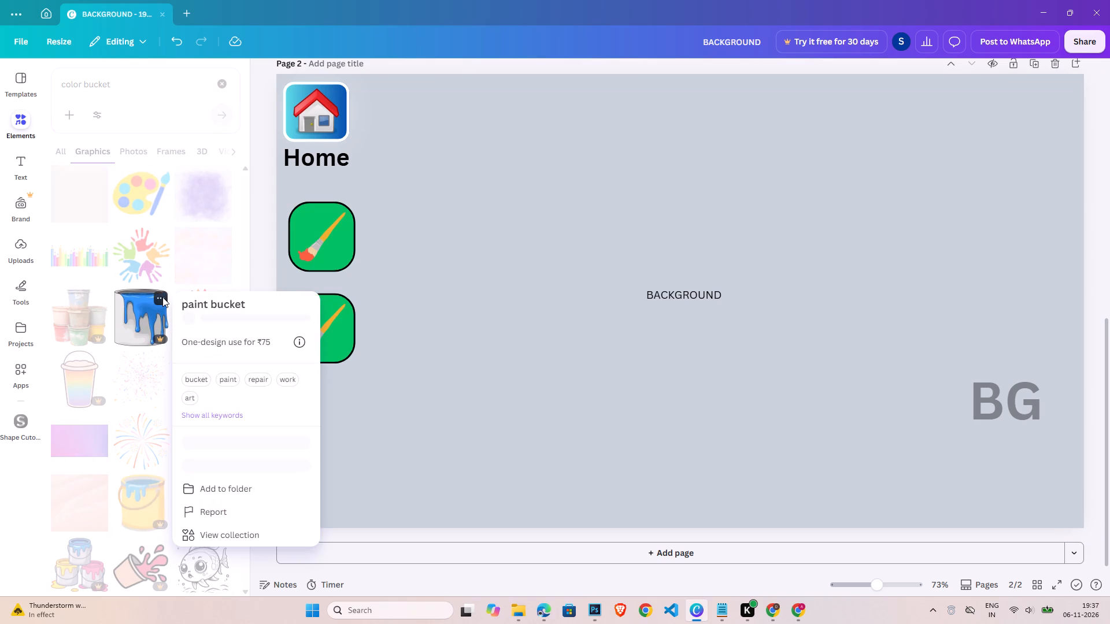
click(124, 70)
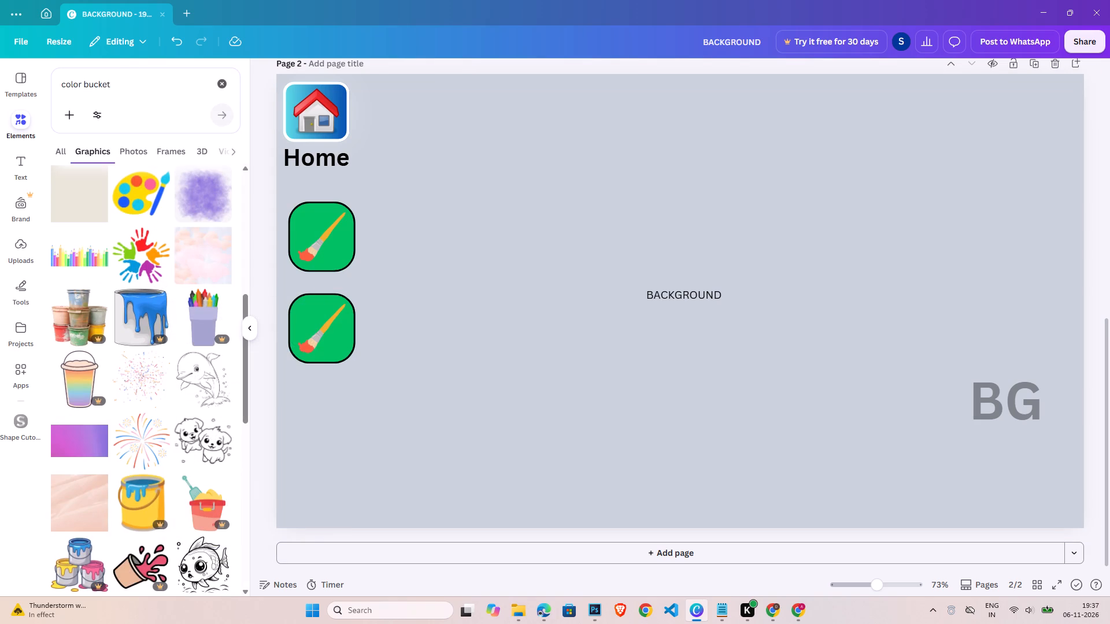
Search the graphics for "paint bucket".
drag(82, 88, 40, 86)
text(paint)
key(space)
key(Return)
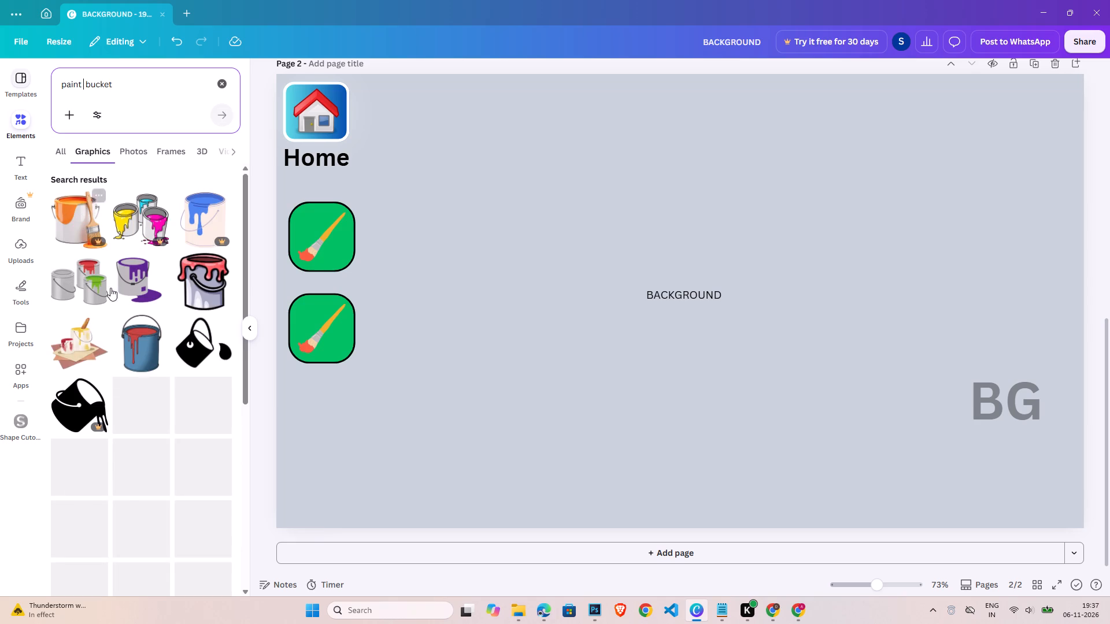
Delete the paint brush from the lower green square on page 2 and fill that square with solid orange.
click(314, 328)
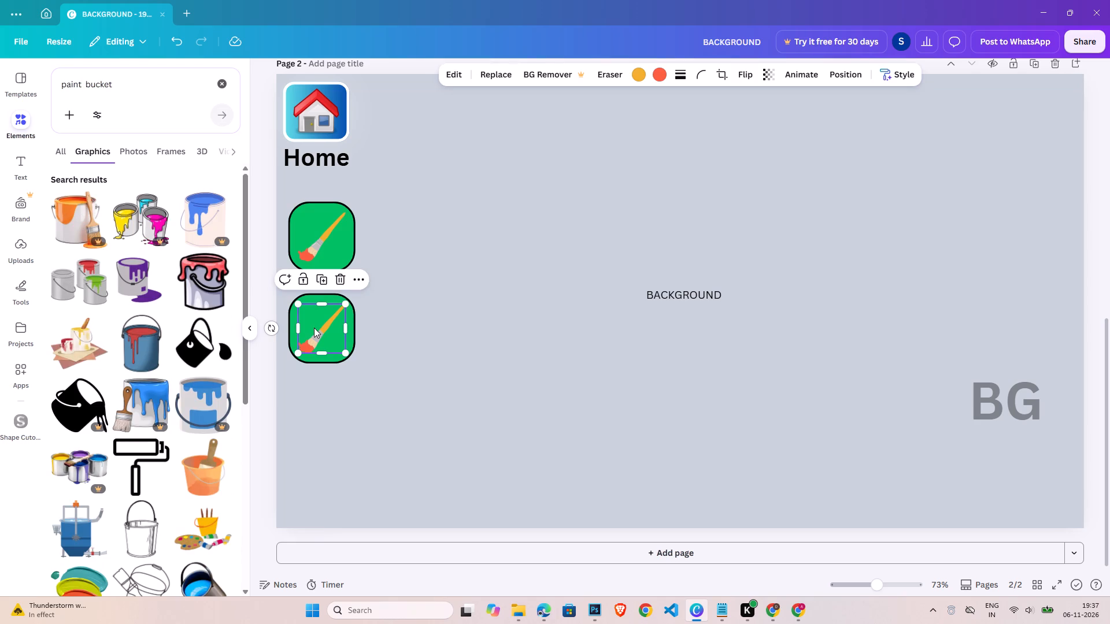
key(Delete)
click(305, 324)
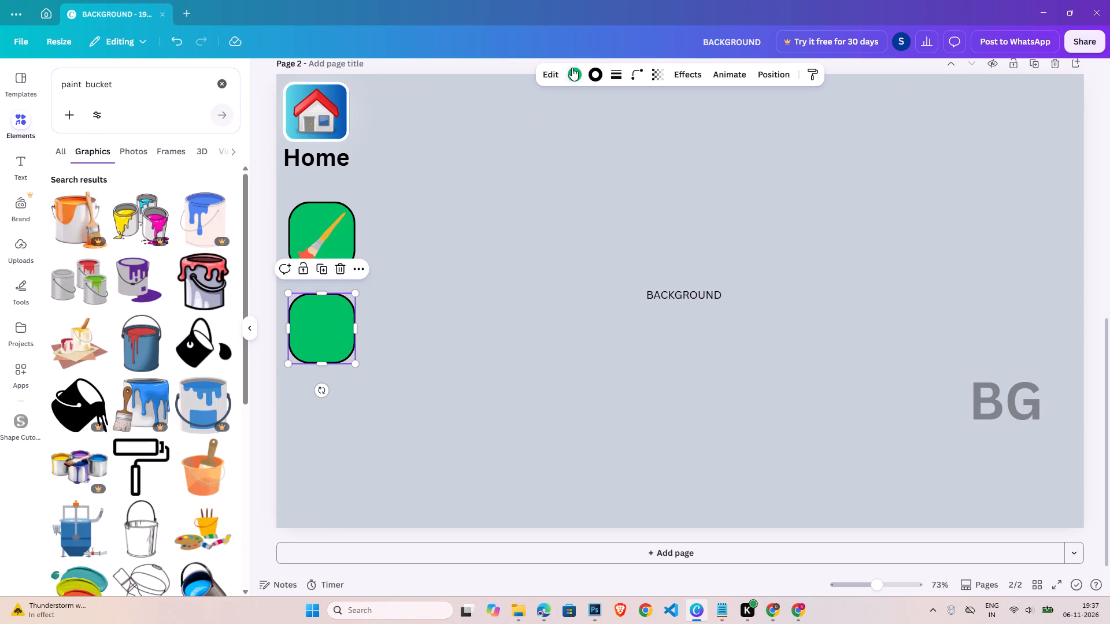
click(572, 68)
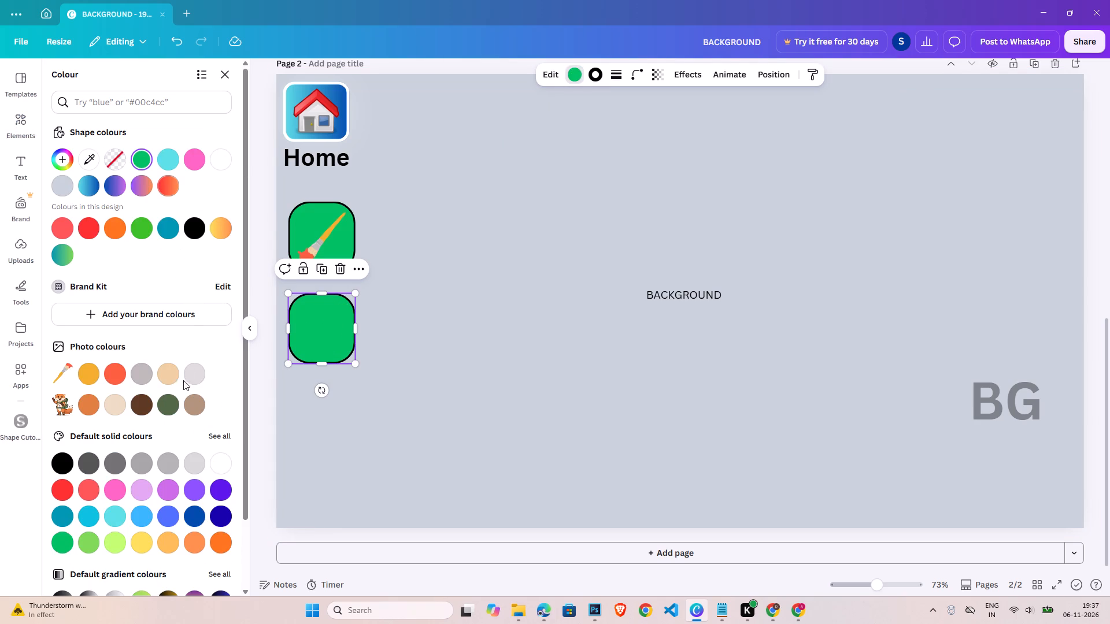
click(214, 549)
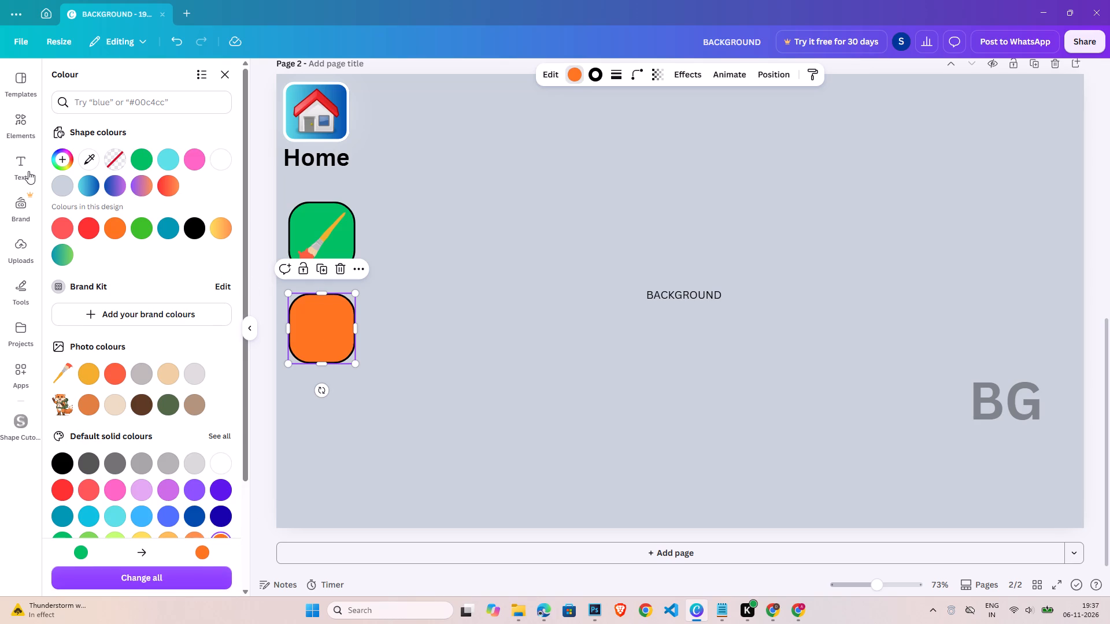
Add the grey paint bucket with dripping red paint, shrink it, and centre it inside the orange square.
click(23, 131)
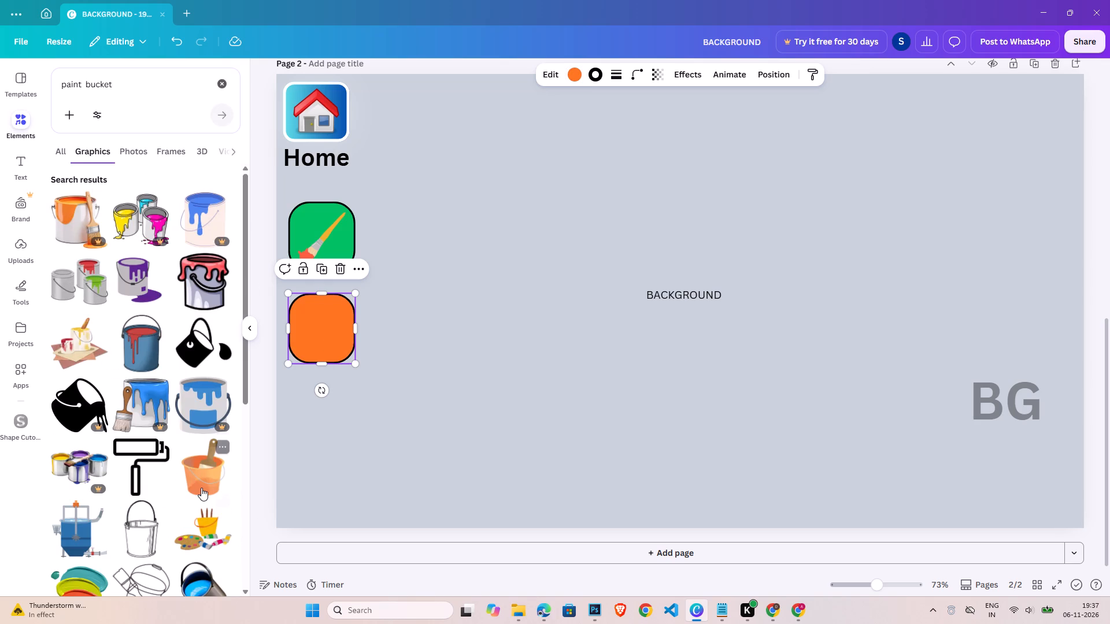
scroll(194, 522, down, 1)
scroll(195, 522, up, 1)
click(212, 283)
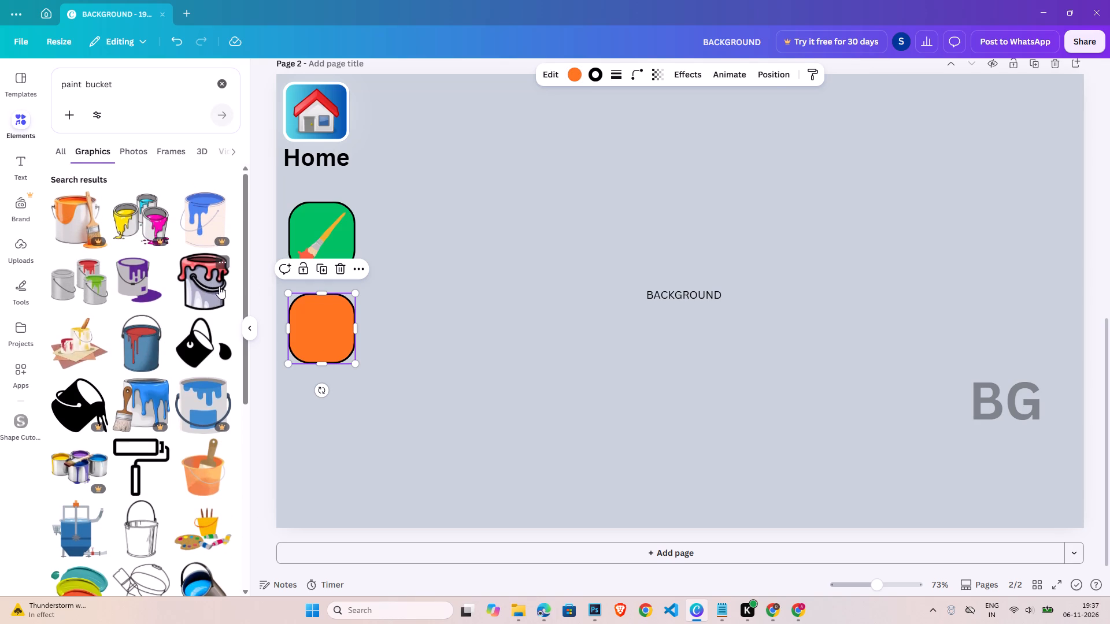
drag(845, 117, 736, 254)
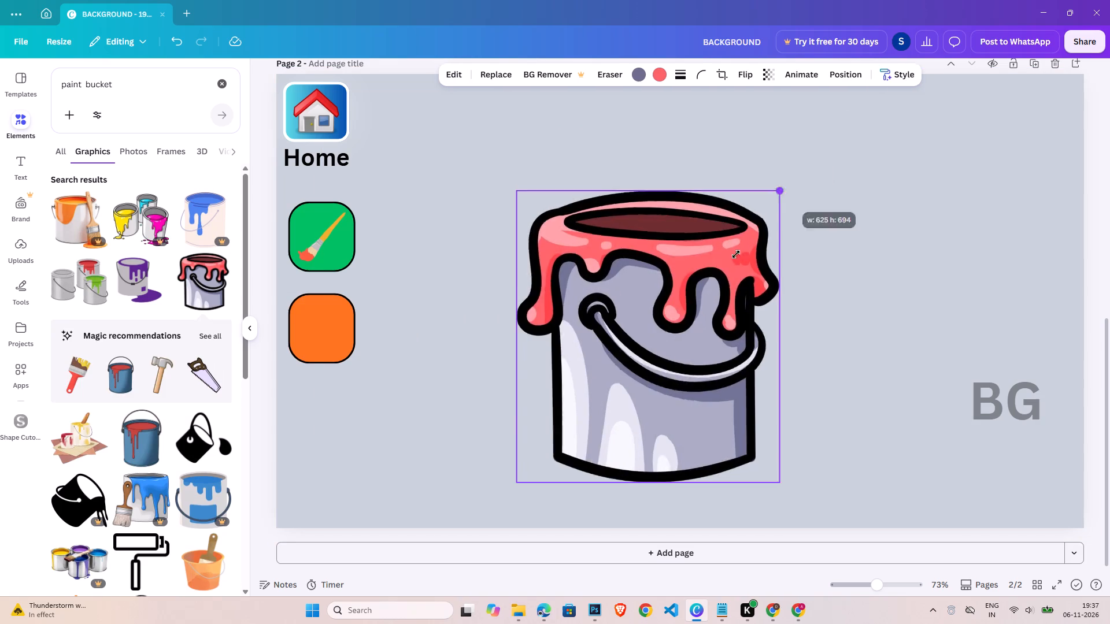
drag(736, 254, 592, 449)
drag(540, 458, 321, 330)
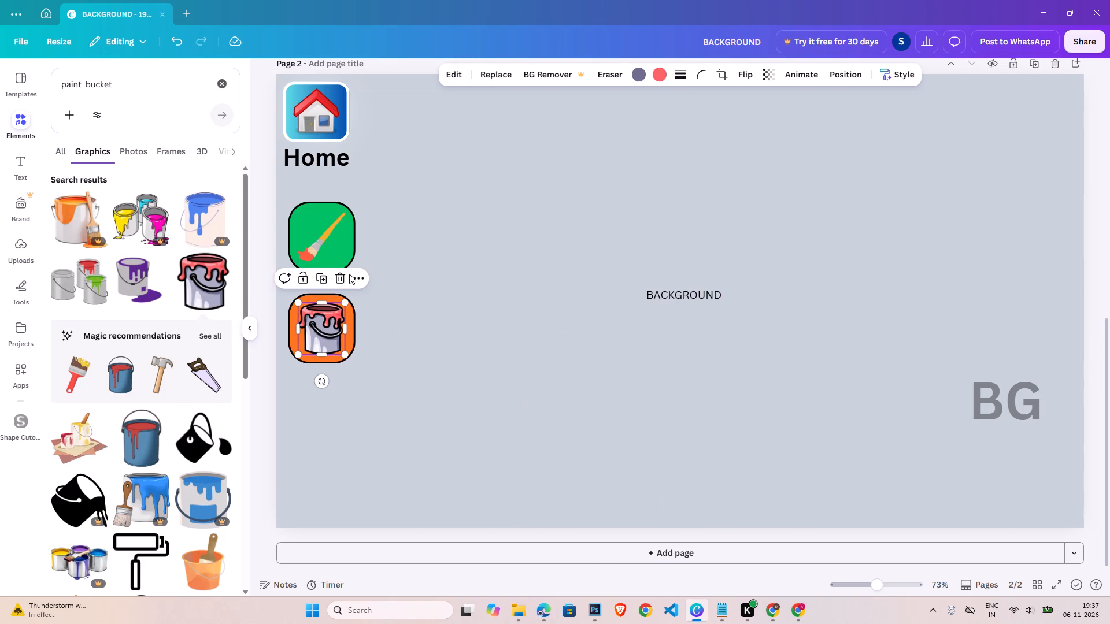
Duplicate the orange square together with its paint bucket and place the copy directly beneath, aligned with the column.
click(353, 315)
shift+click(331, 340)
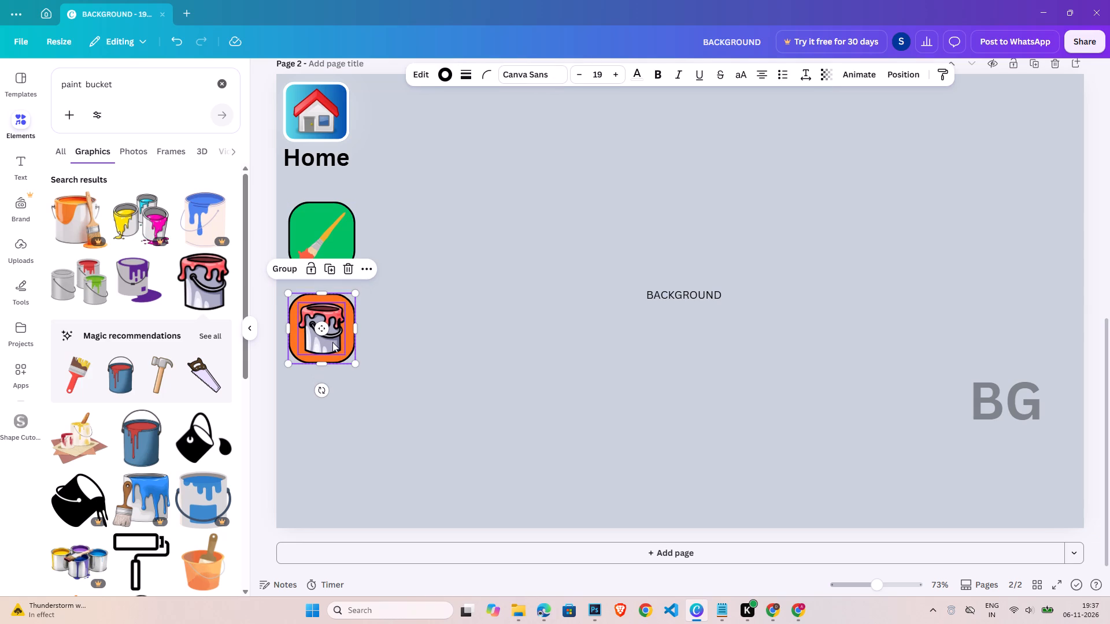
key(ctrl+c)
key(ctrl+v)
drag(343, 324, 339, 401)
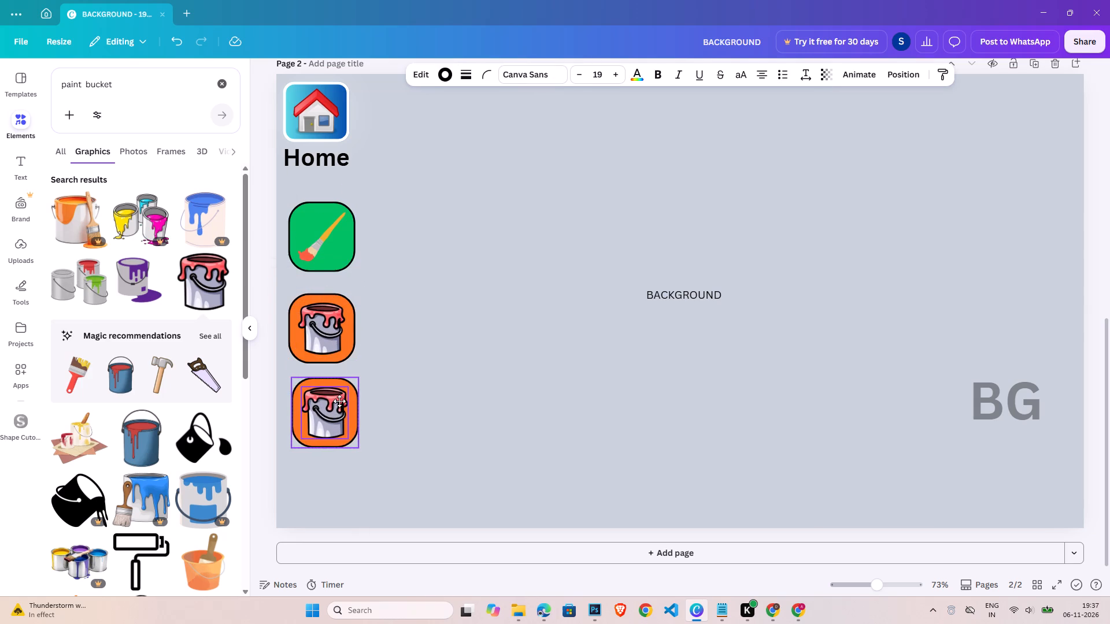
drag(339, 401, 334, 406)
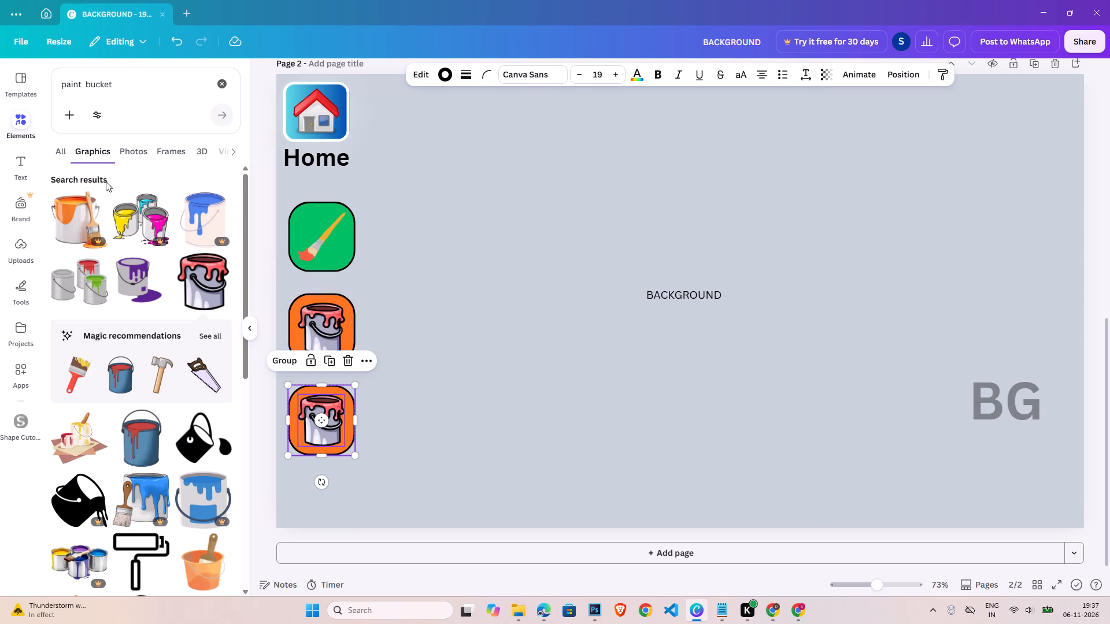
Search for "eraser", add the smiling blue-and-pink eraser graphic, and delete the paint bucket from the lowest orange square.
triple_click(117, 92)
triple_click(128, 82)
text(eraser)
key(Return)
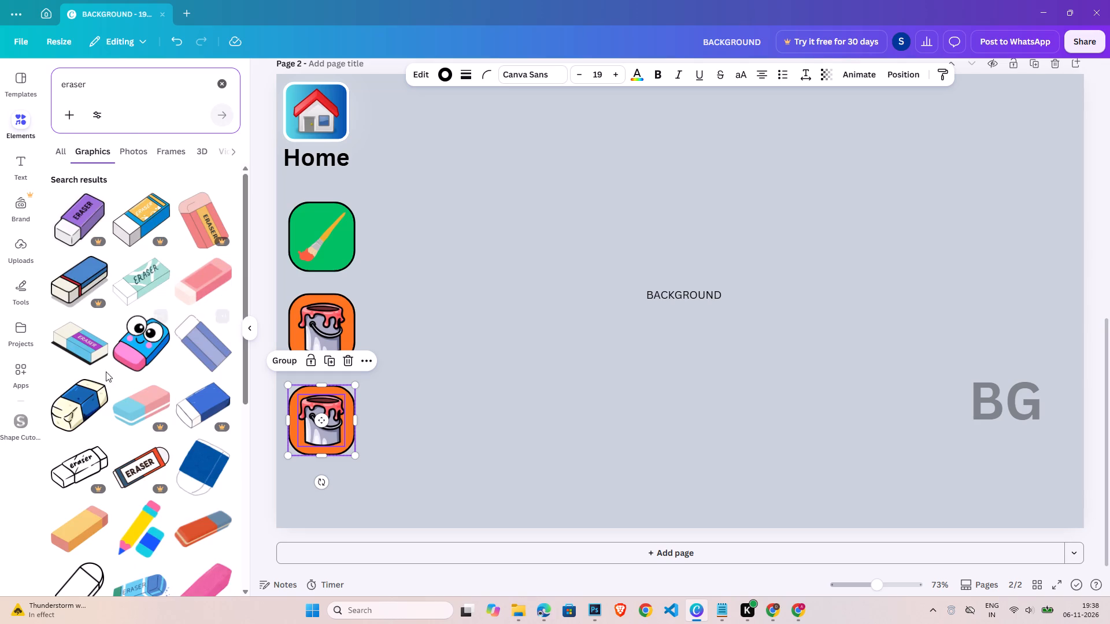
click(150, 344)
click(337, 415)
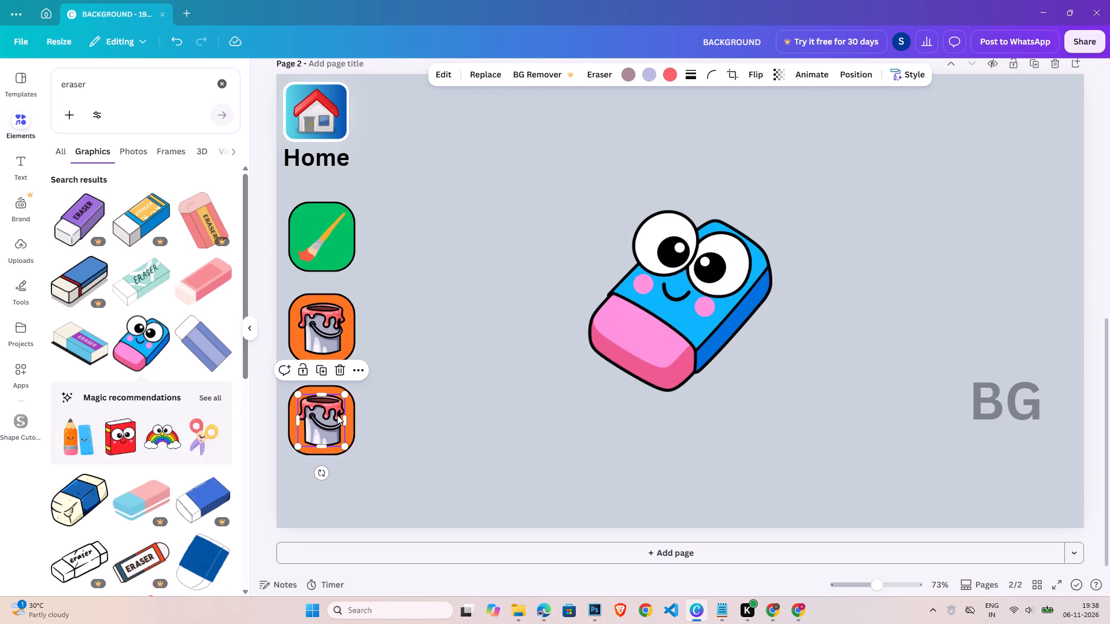
key(Delete)
Shrink the smiling eraser and centre it inside the lowest orange square.
drag(656, 279, 312, 409)
drag(356, 412, 558, 339)
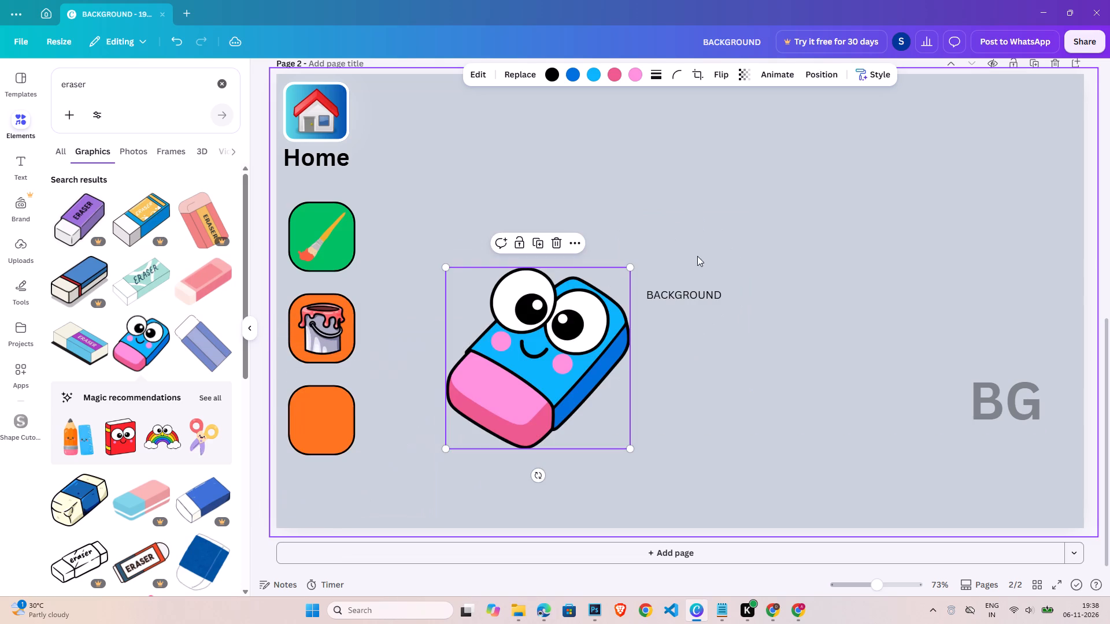
drag(627, 270, 484, 396)
drag(475, 414, 372, 411)
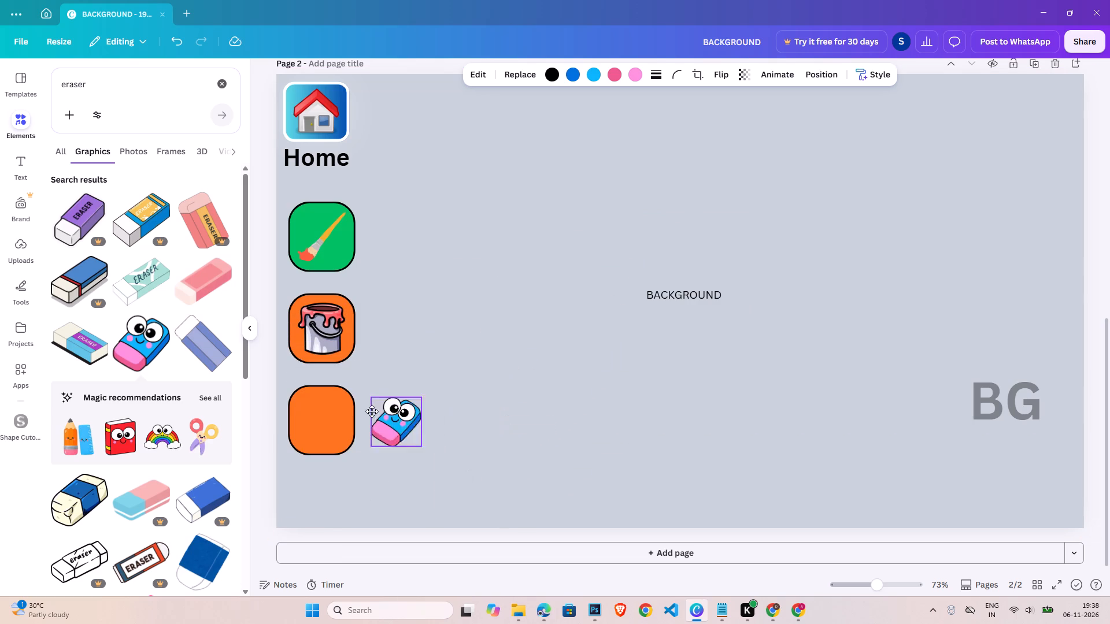
drag(372, 411, 325, 412)
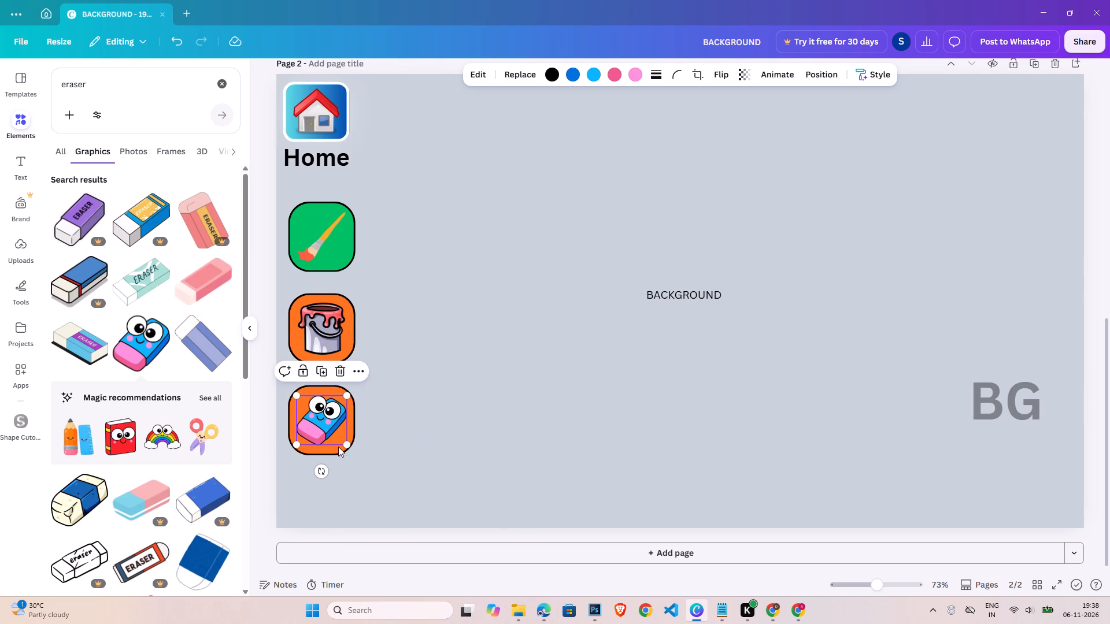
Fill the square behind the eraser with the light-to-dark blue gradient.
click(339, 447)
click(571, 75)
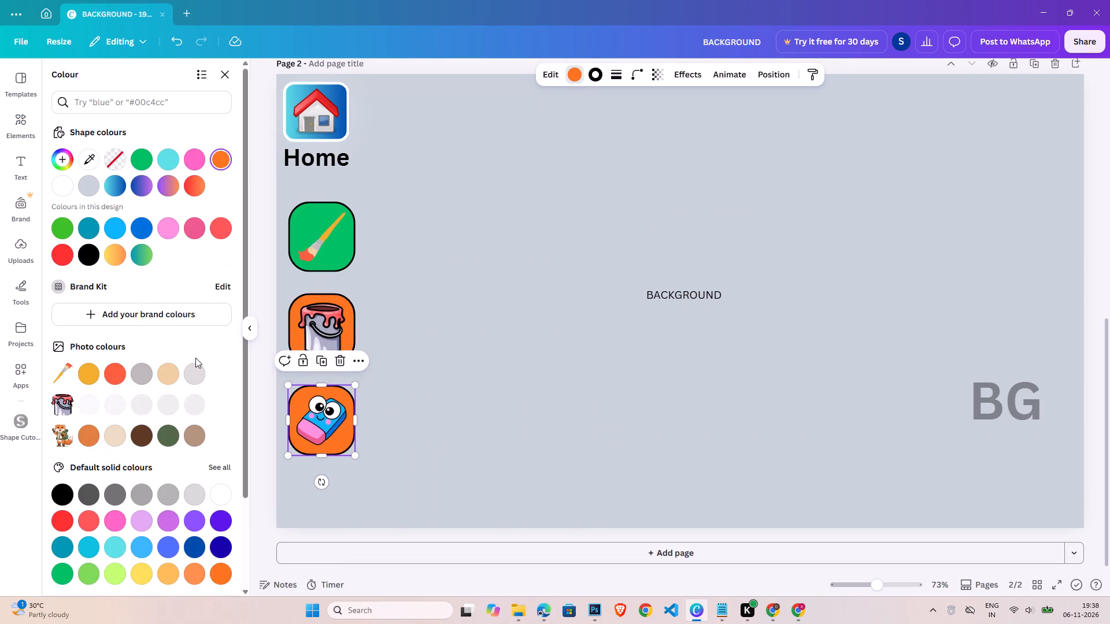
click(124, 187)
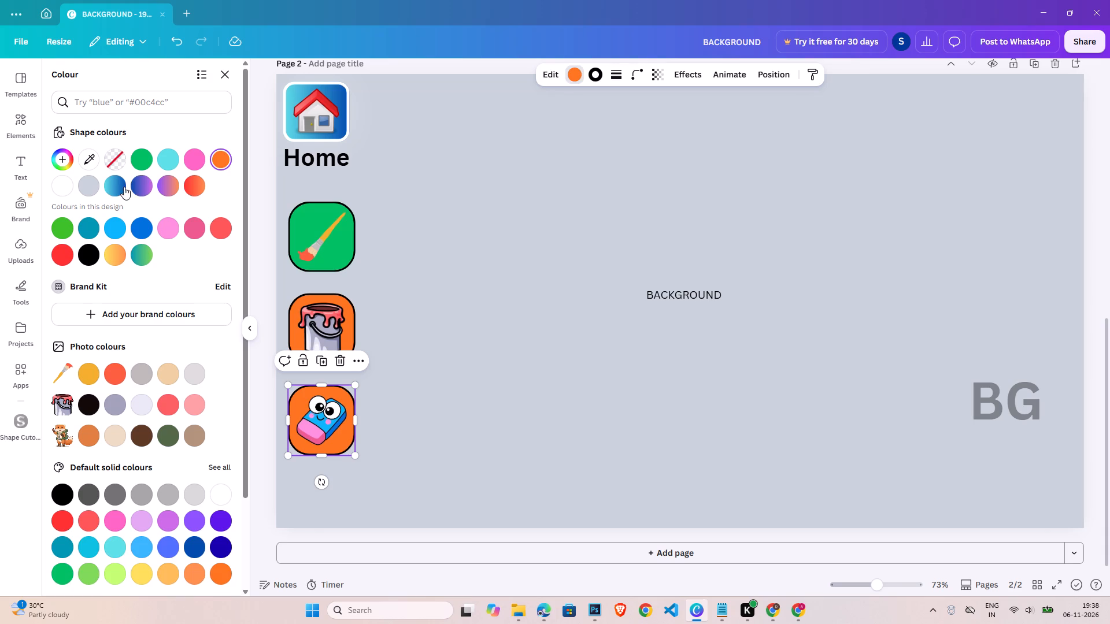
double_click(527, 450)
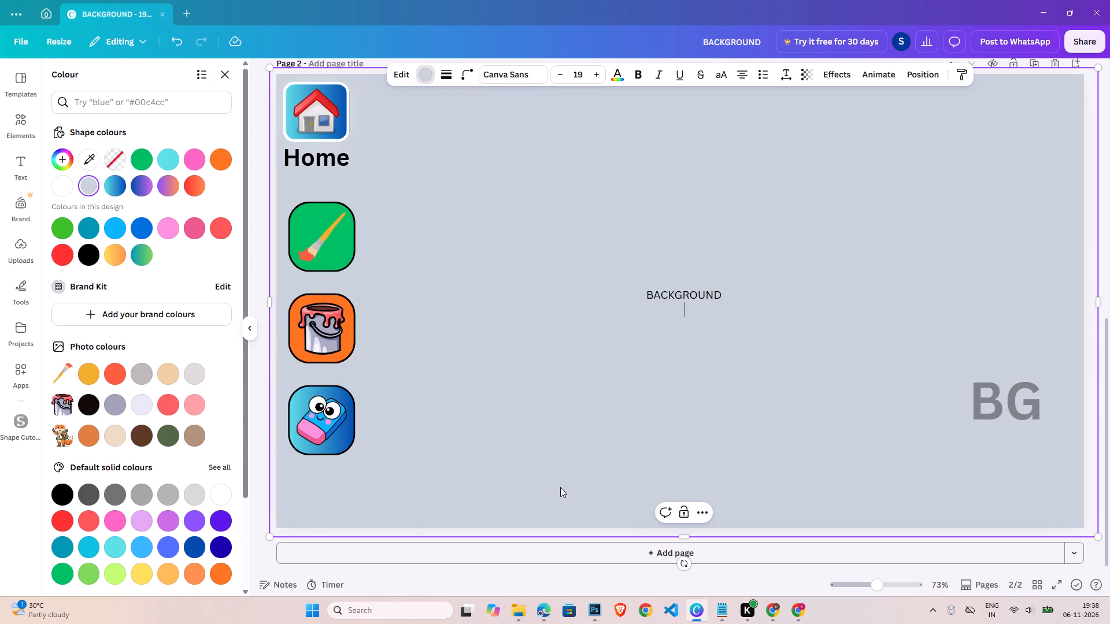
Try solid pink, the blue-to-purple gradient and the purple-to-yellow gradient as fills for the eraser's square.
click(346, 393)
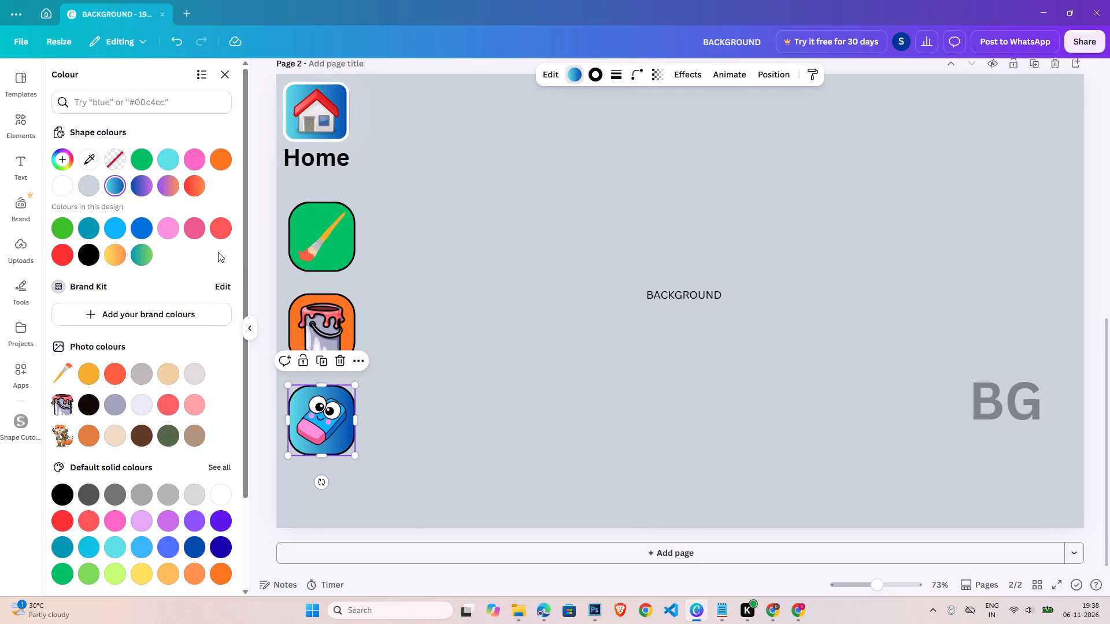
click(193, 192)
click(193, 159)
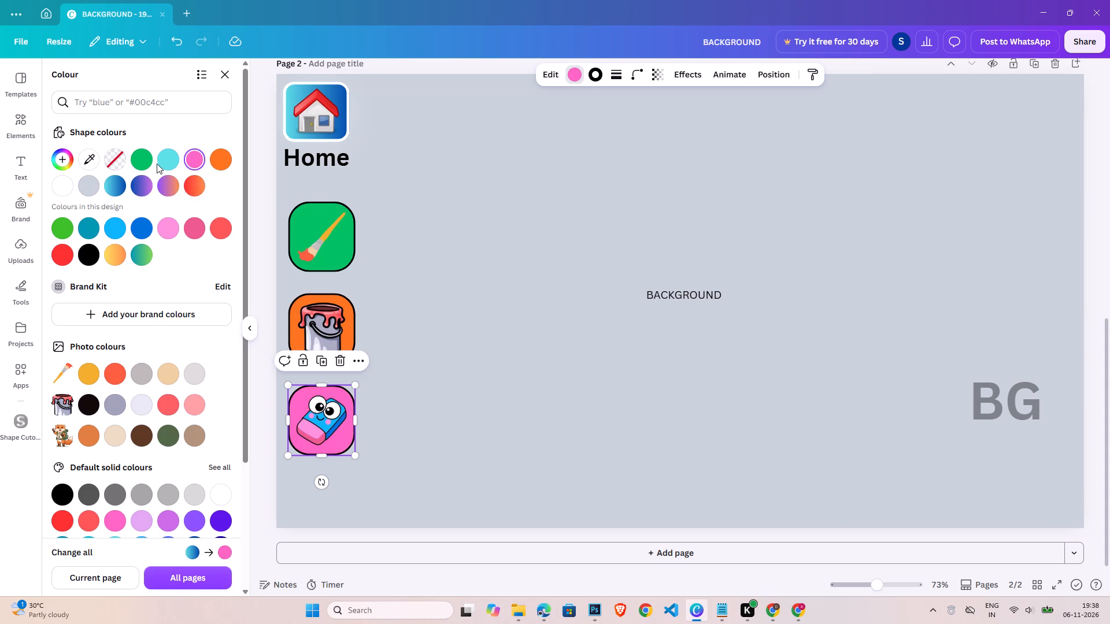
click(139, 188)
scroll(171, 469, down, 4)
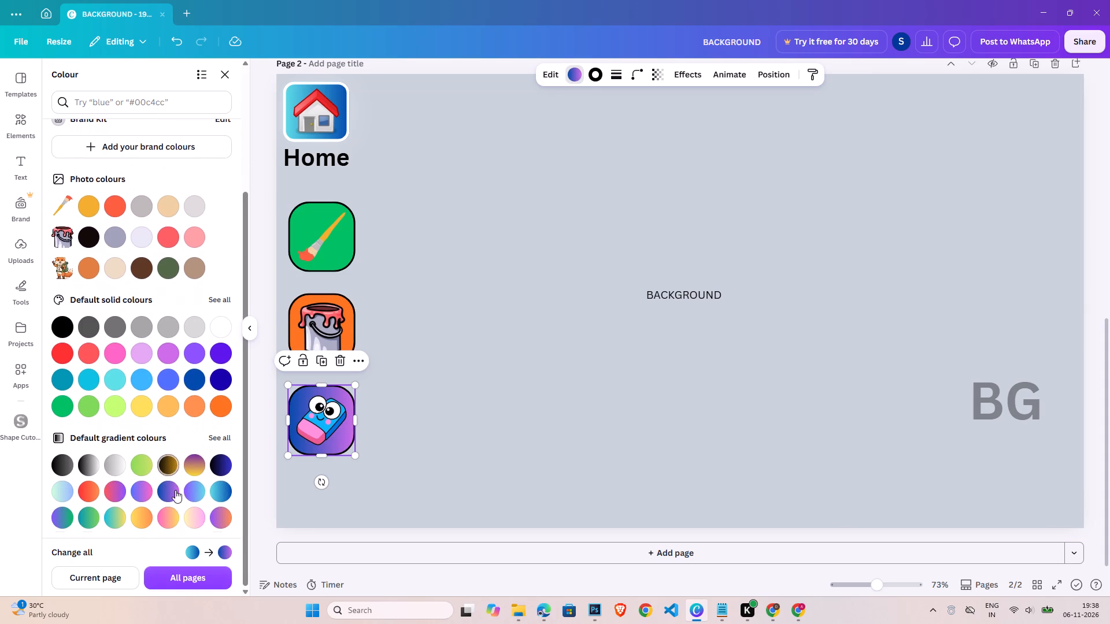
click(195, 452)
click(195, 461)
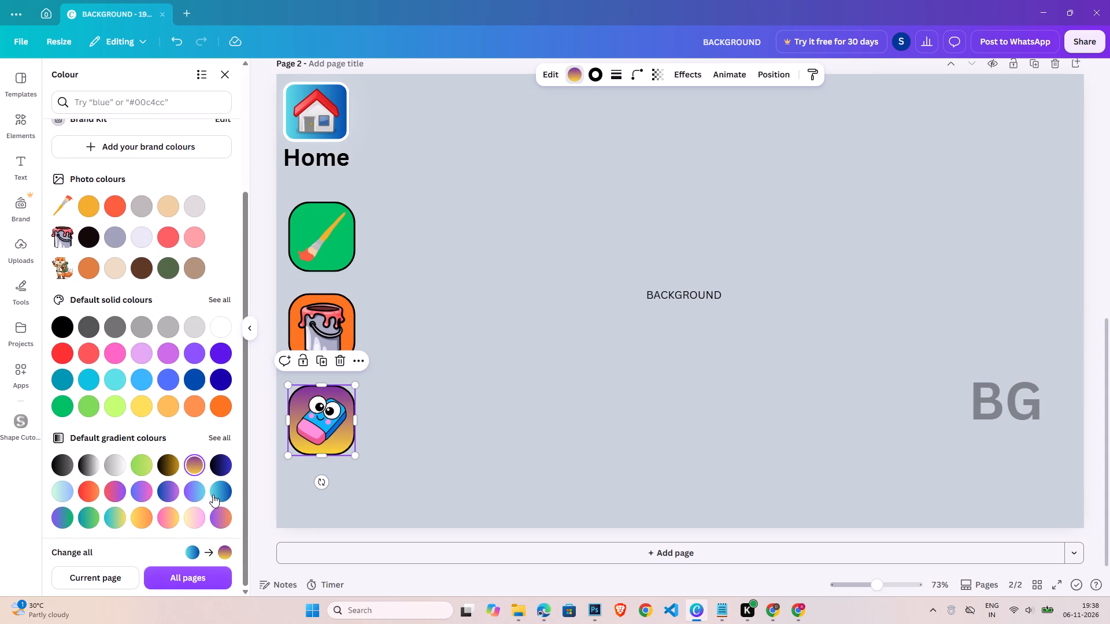
Fill the eraser's square with the pale yellow-to-pink default gradient and deselect it.
scroll(213, 495, down, 2)
click(195, 517)
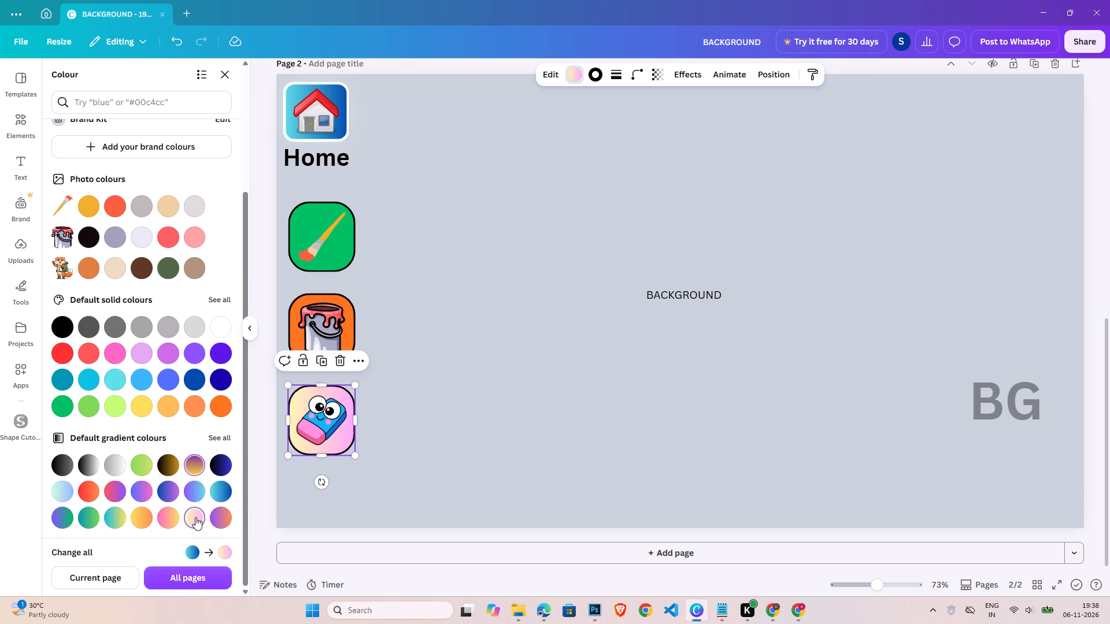
click(651, 409)
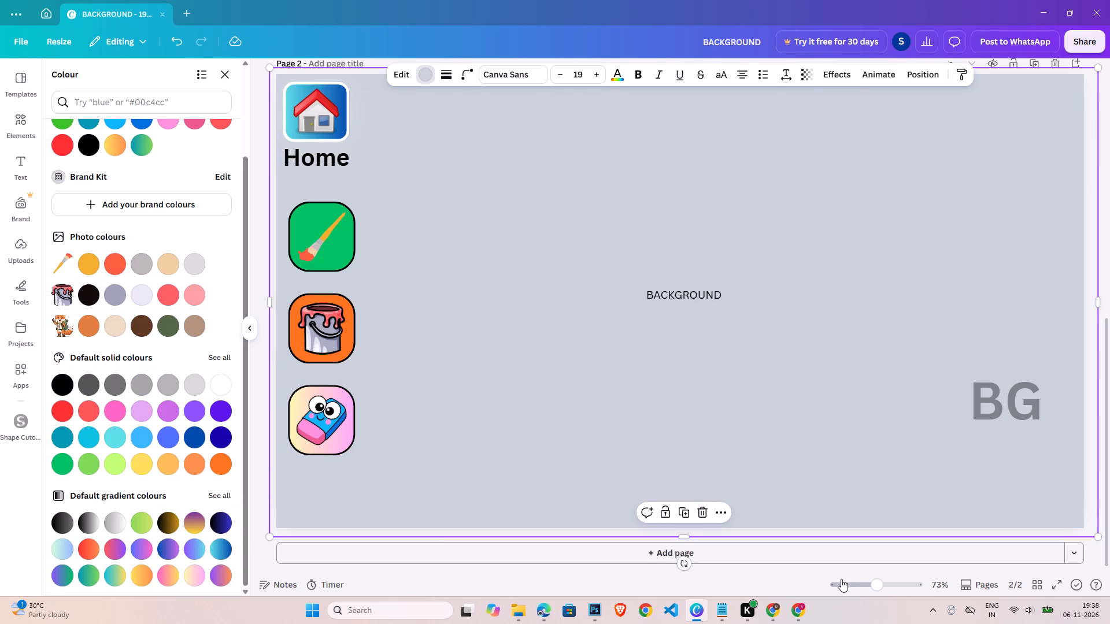